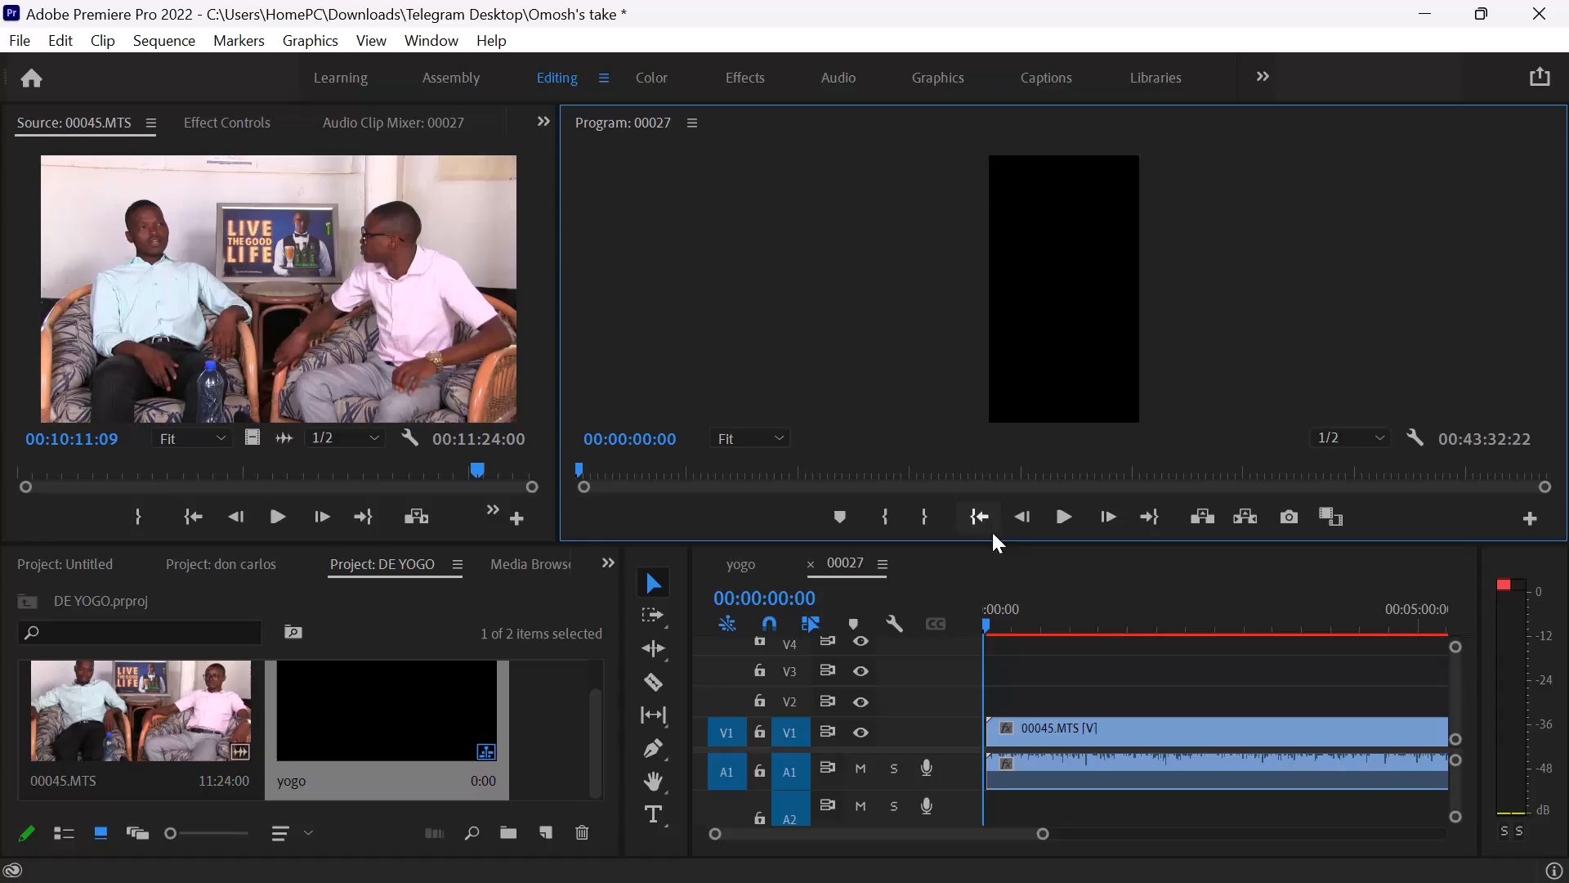
Examine the end and beginning of sequence 00027 for leftover clips on the timeline.
left_click(1149, 519)
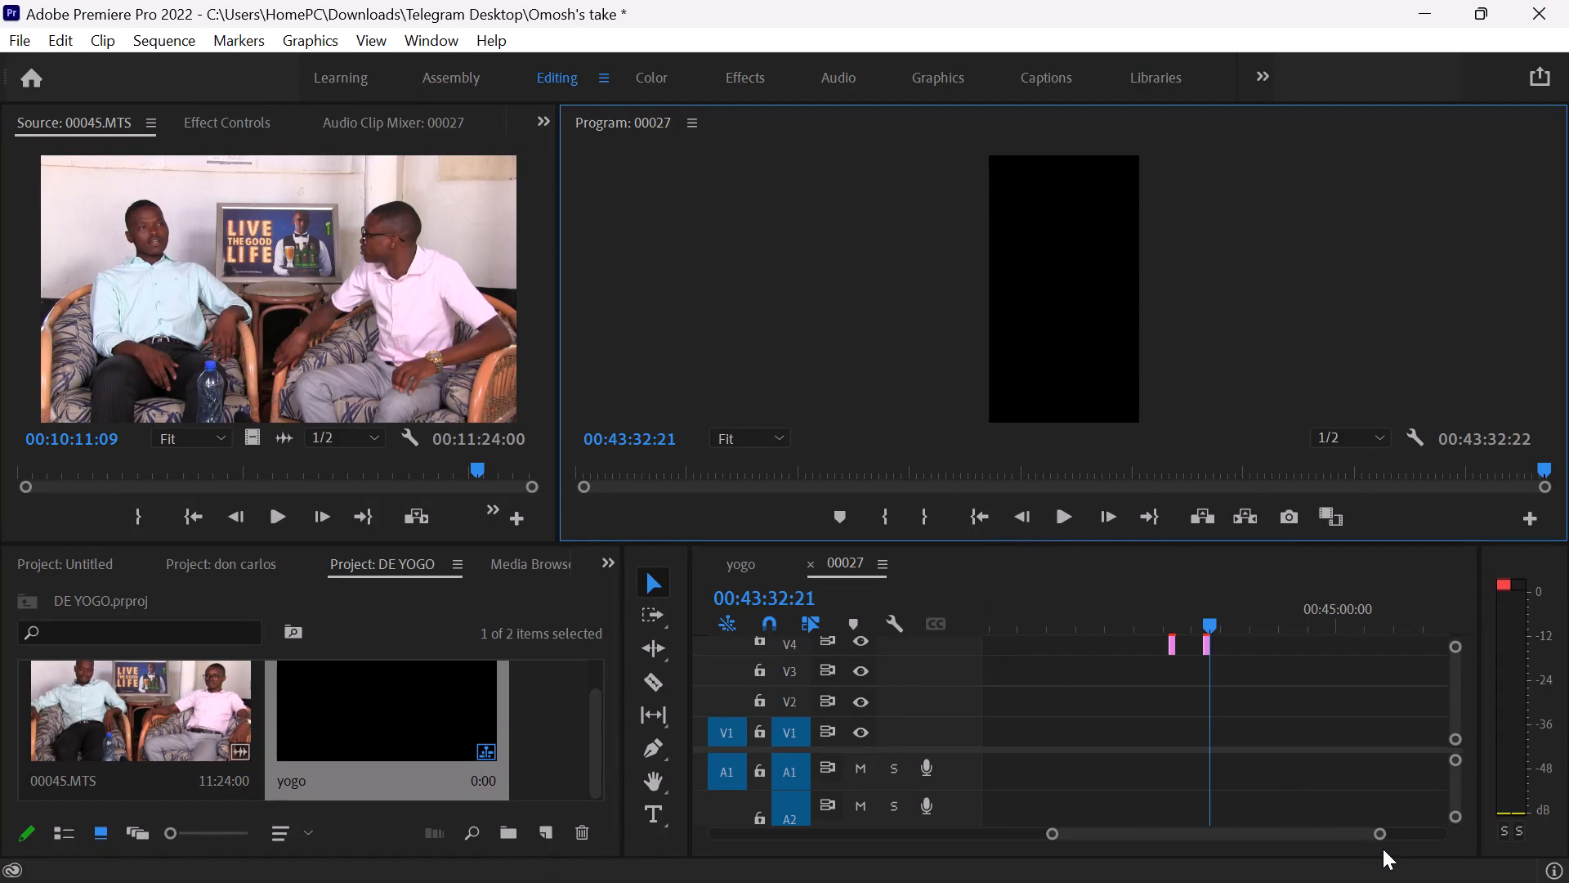
left_click_drag(1383, 830, 1307, 831)
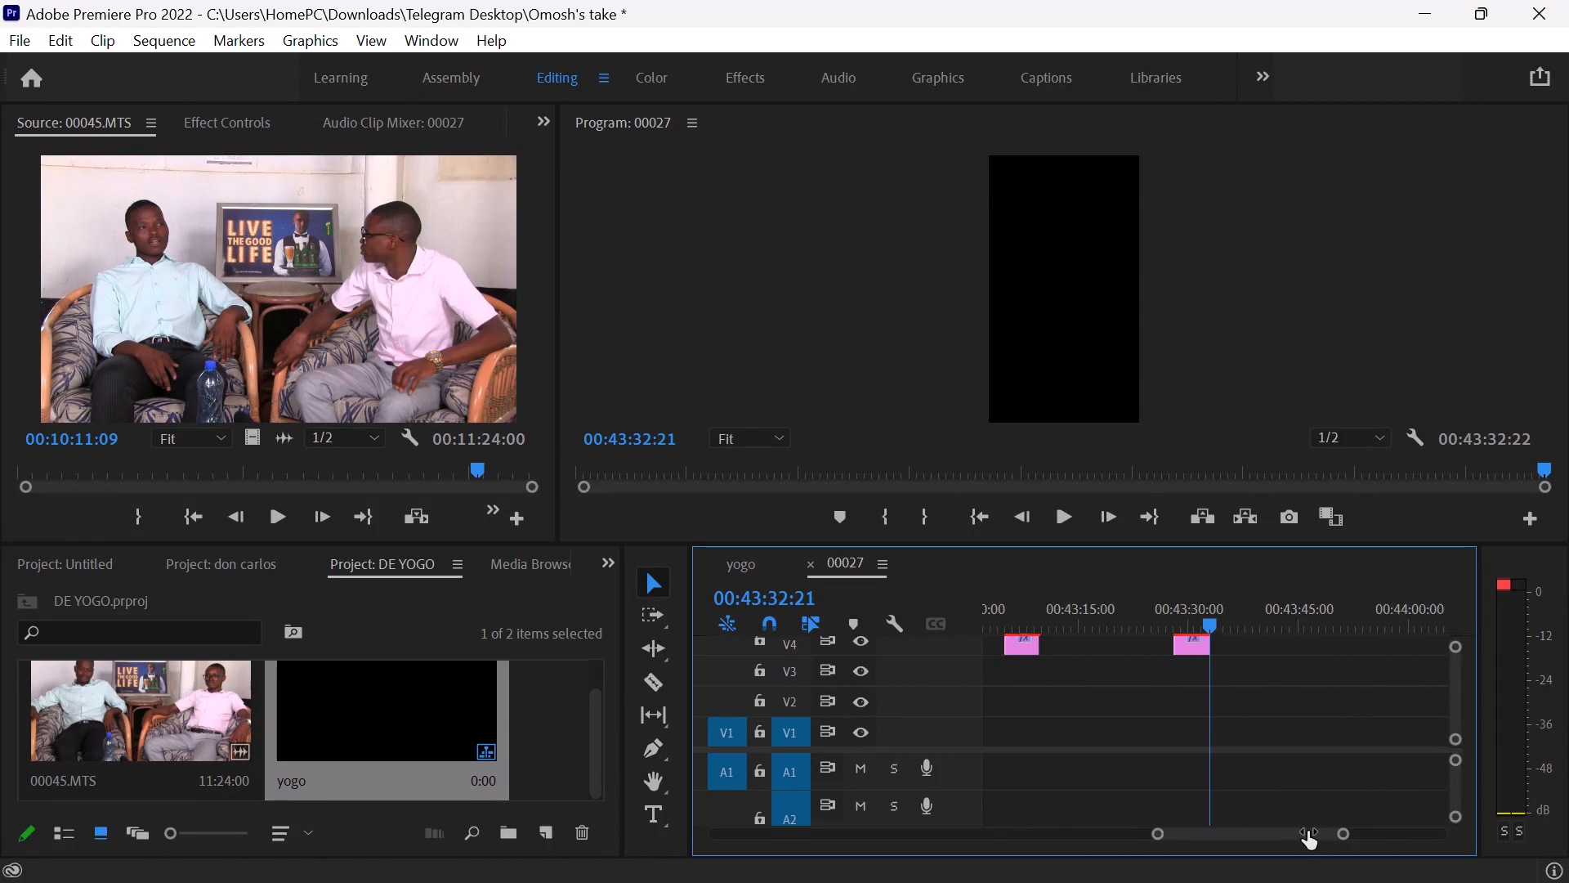
left_click_drag(1307, 831, 1568, 853)
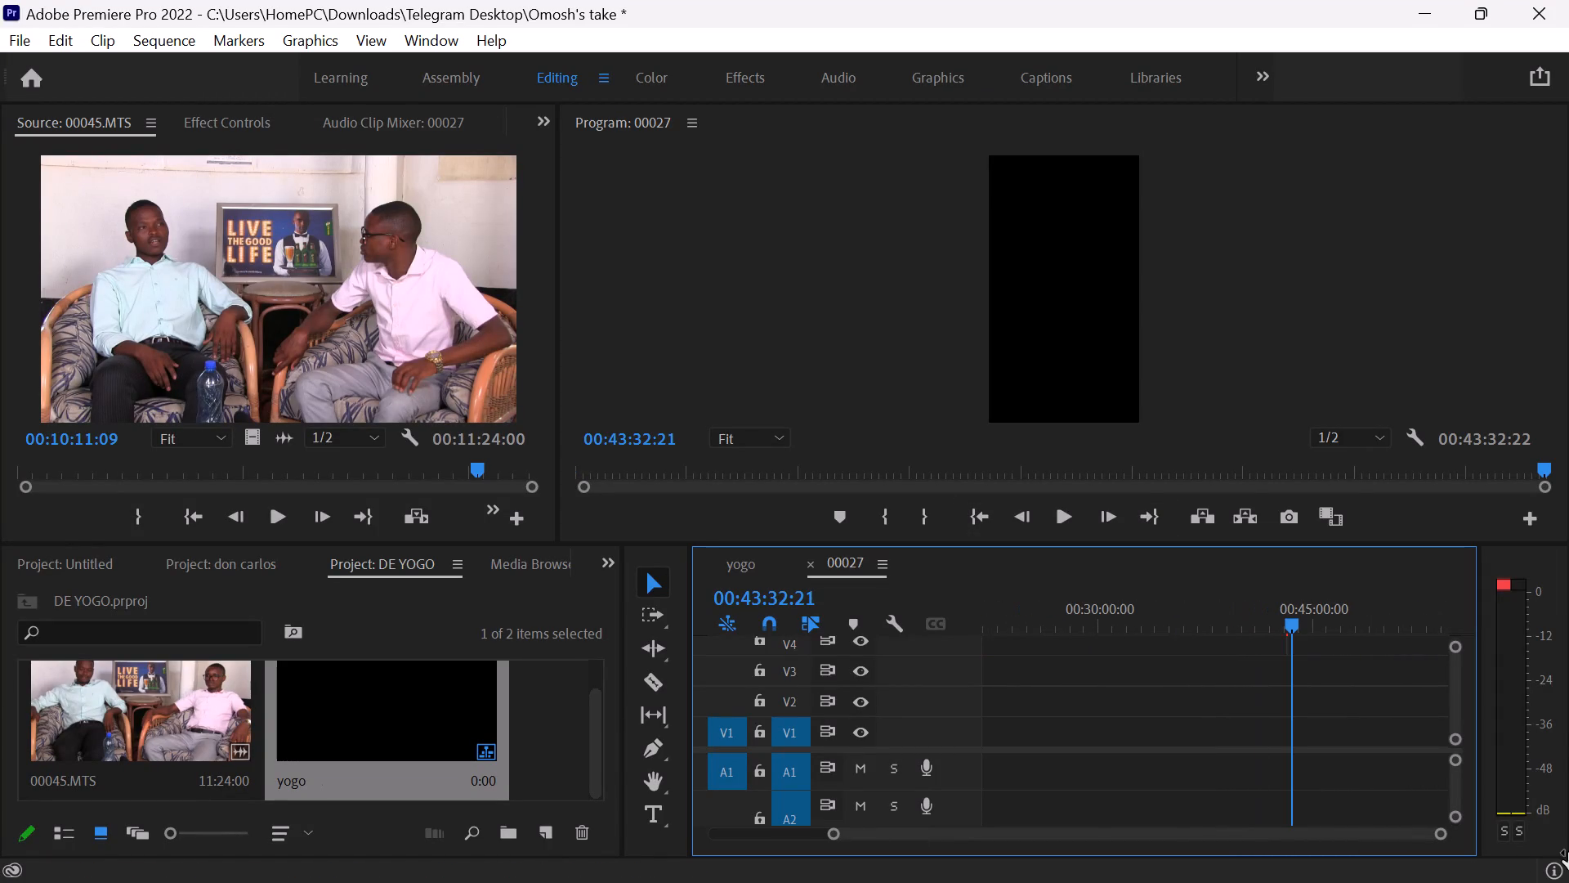
left_click_drag(1568, 853, 1568, 838)
left_click(991, 507)
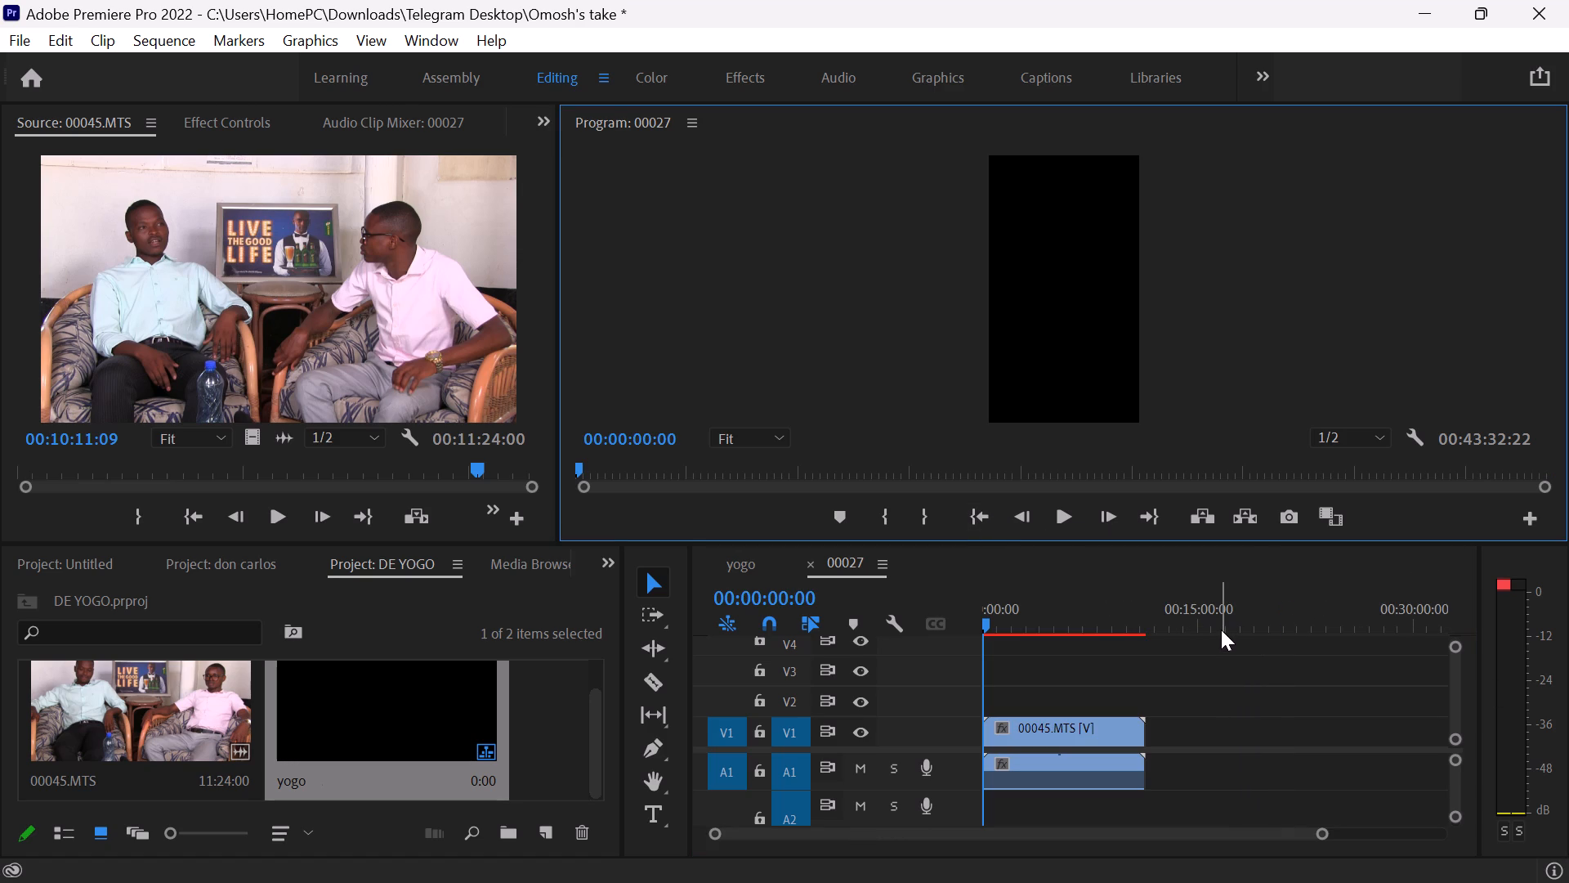
left_click(1068, 840)
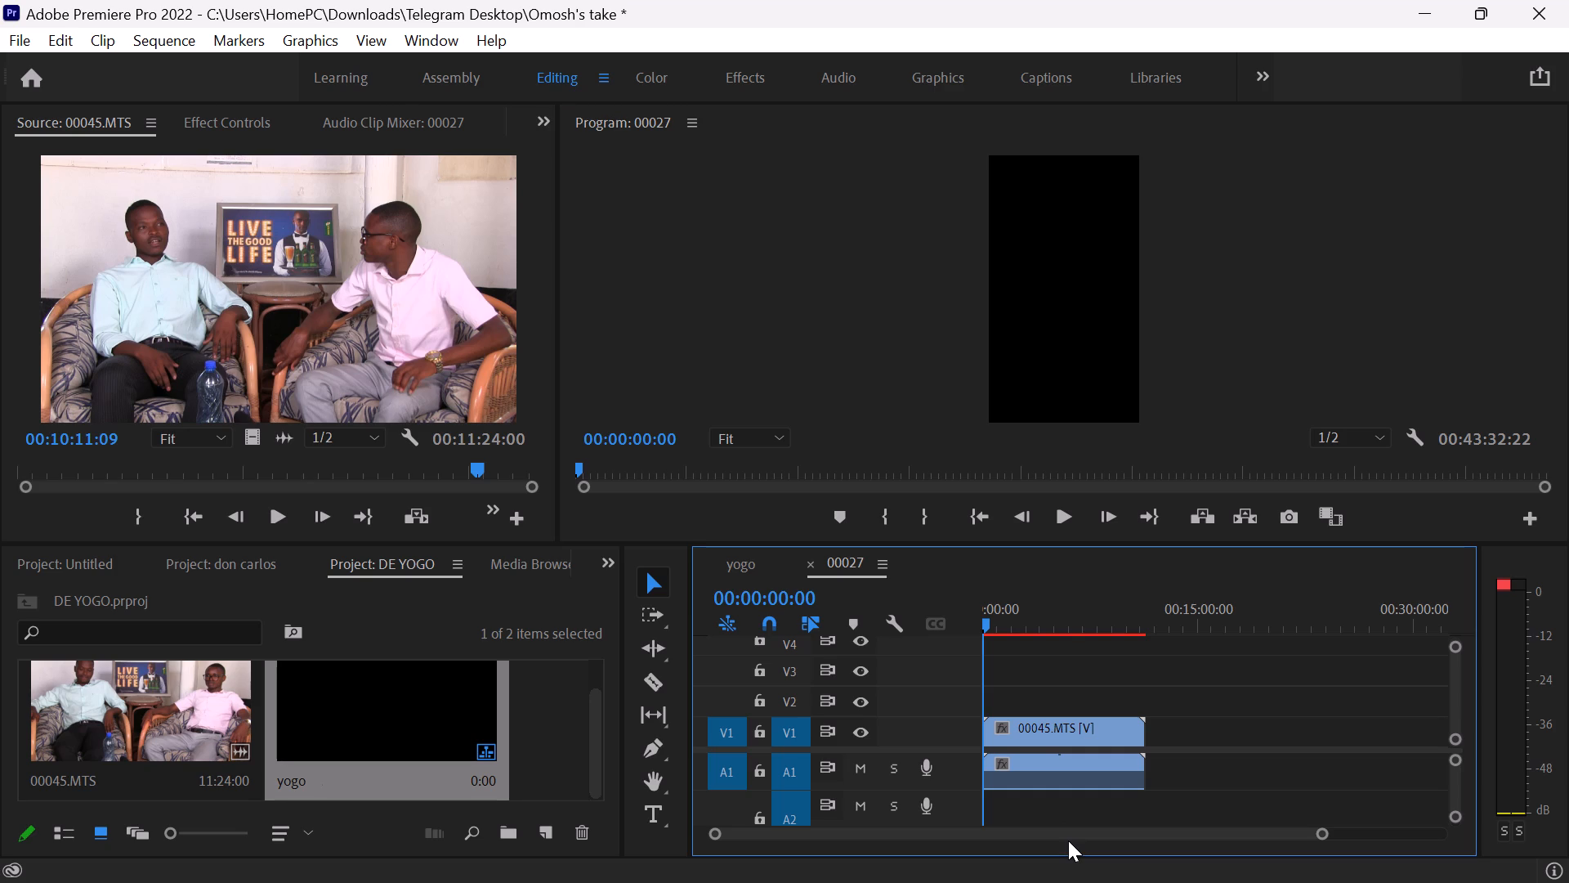
key("Right")
key("Right")
Delete the two short graphic clips on track V4 near the end of sequence 00027, around 00:43:00:00.
left_click_drag(1052, 835, 1355, 740)
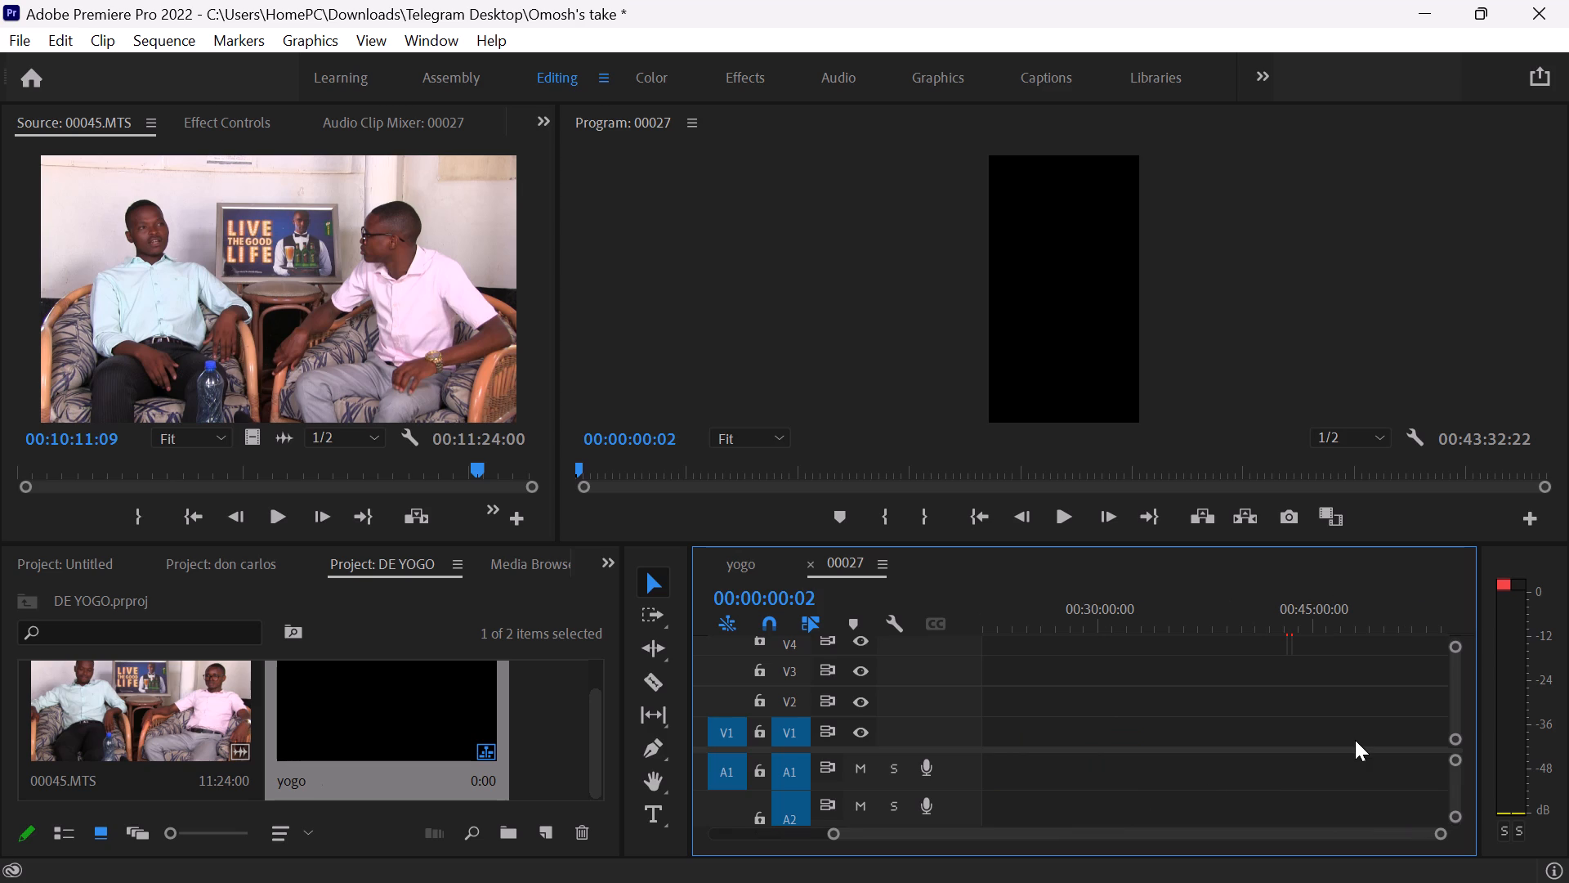
left_click_drag(1355, 740, 1436, 704)
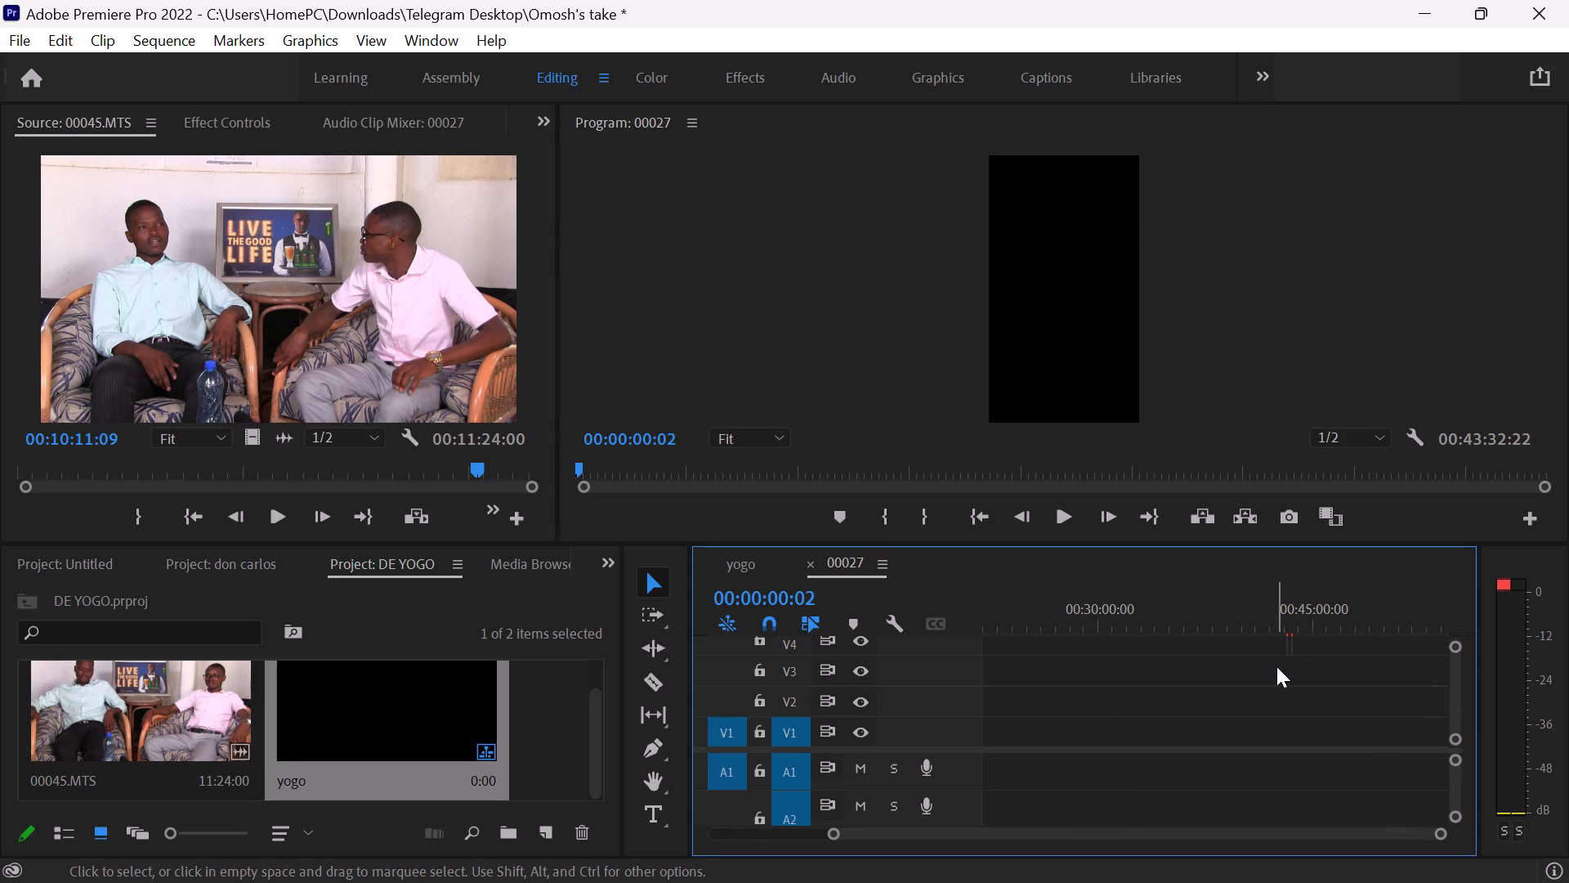
left_click(1291, 655)
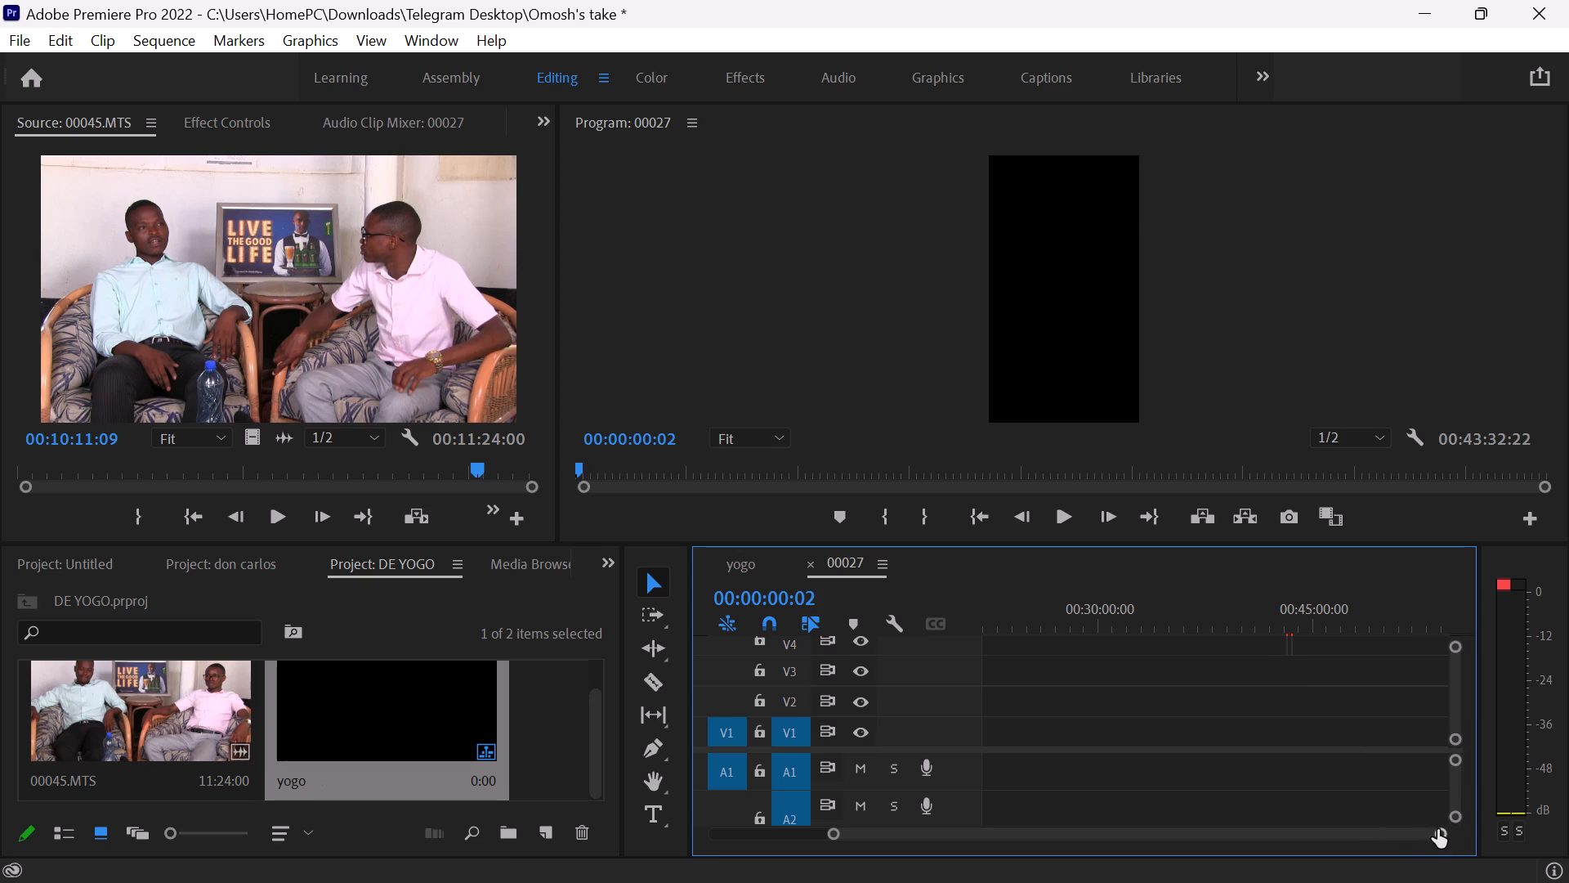
left_click_drag(1437, 830, 1349, 848)
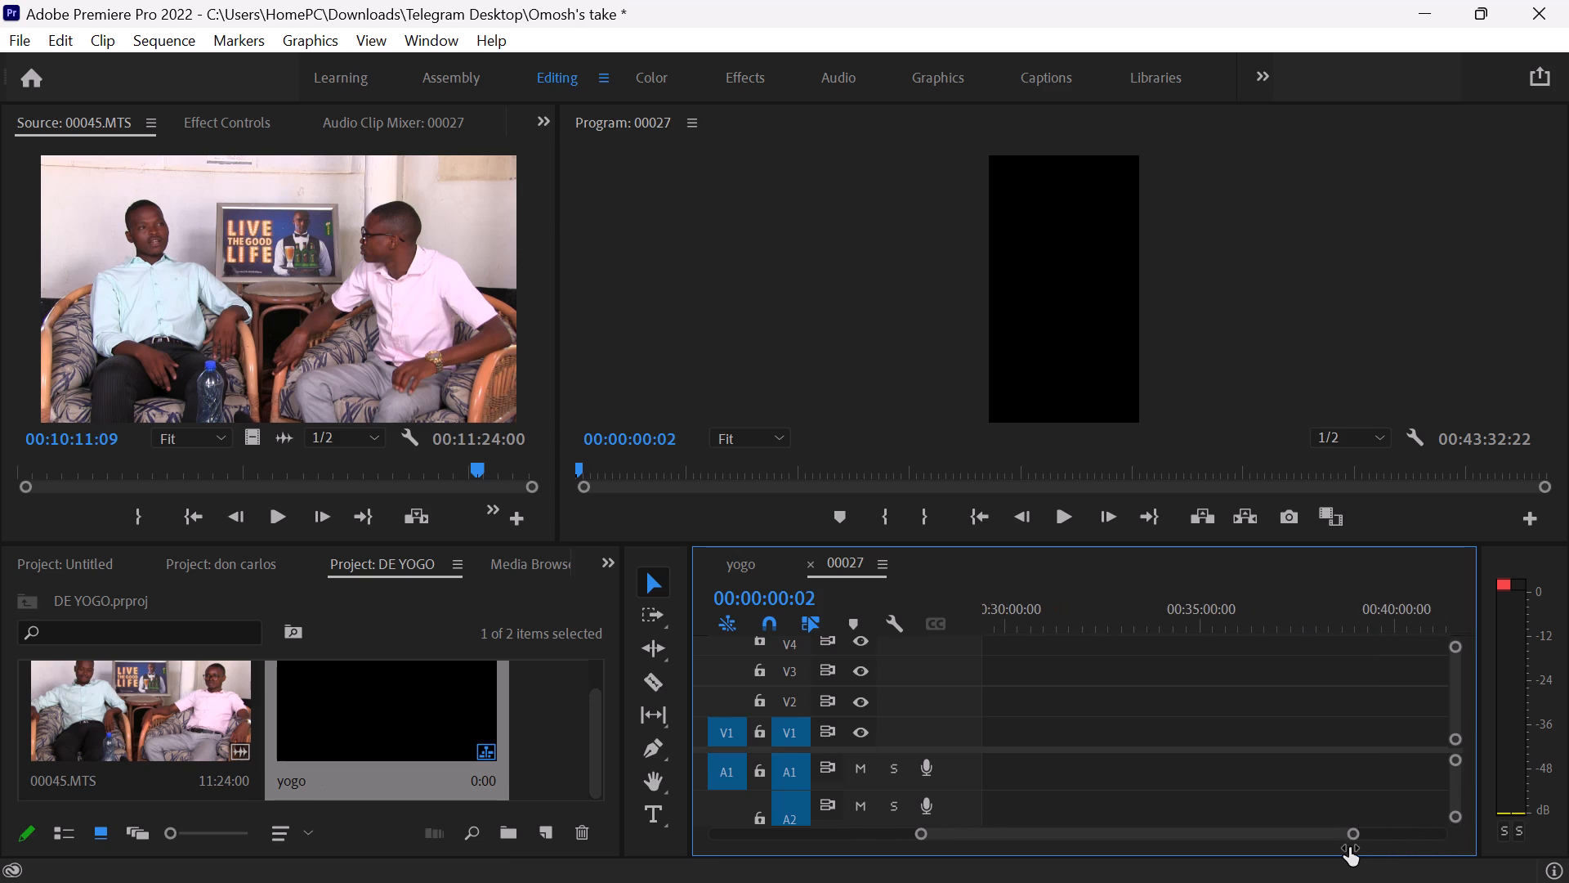
left_click_drag(1349, 848, 1276, 853)
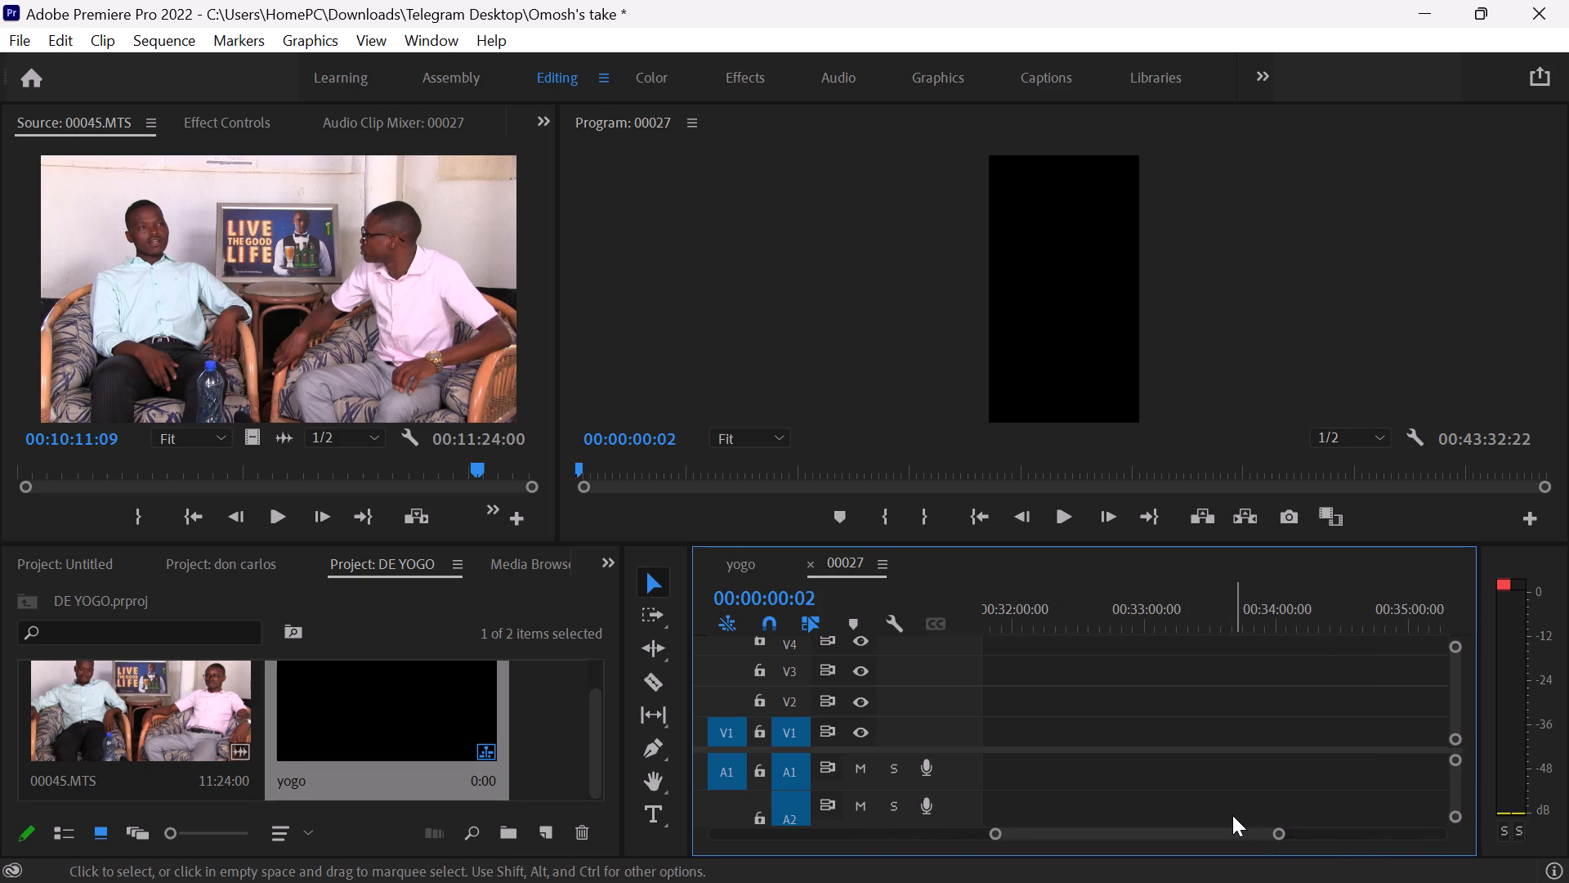
left_click_drag(1237, 836, 1568, 753)
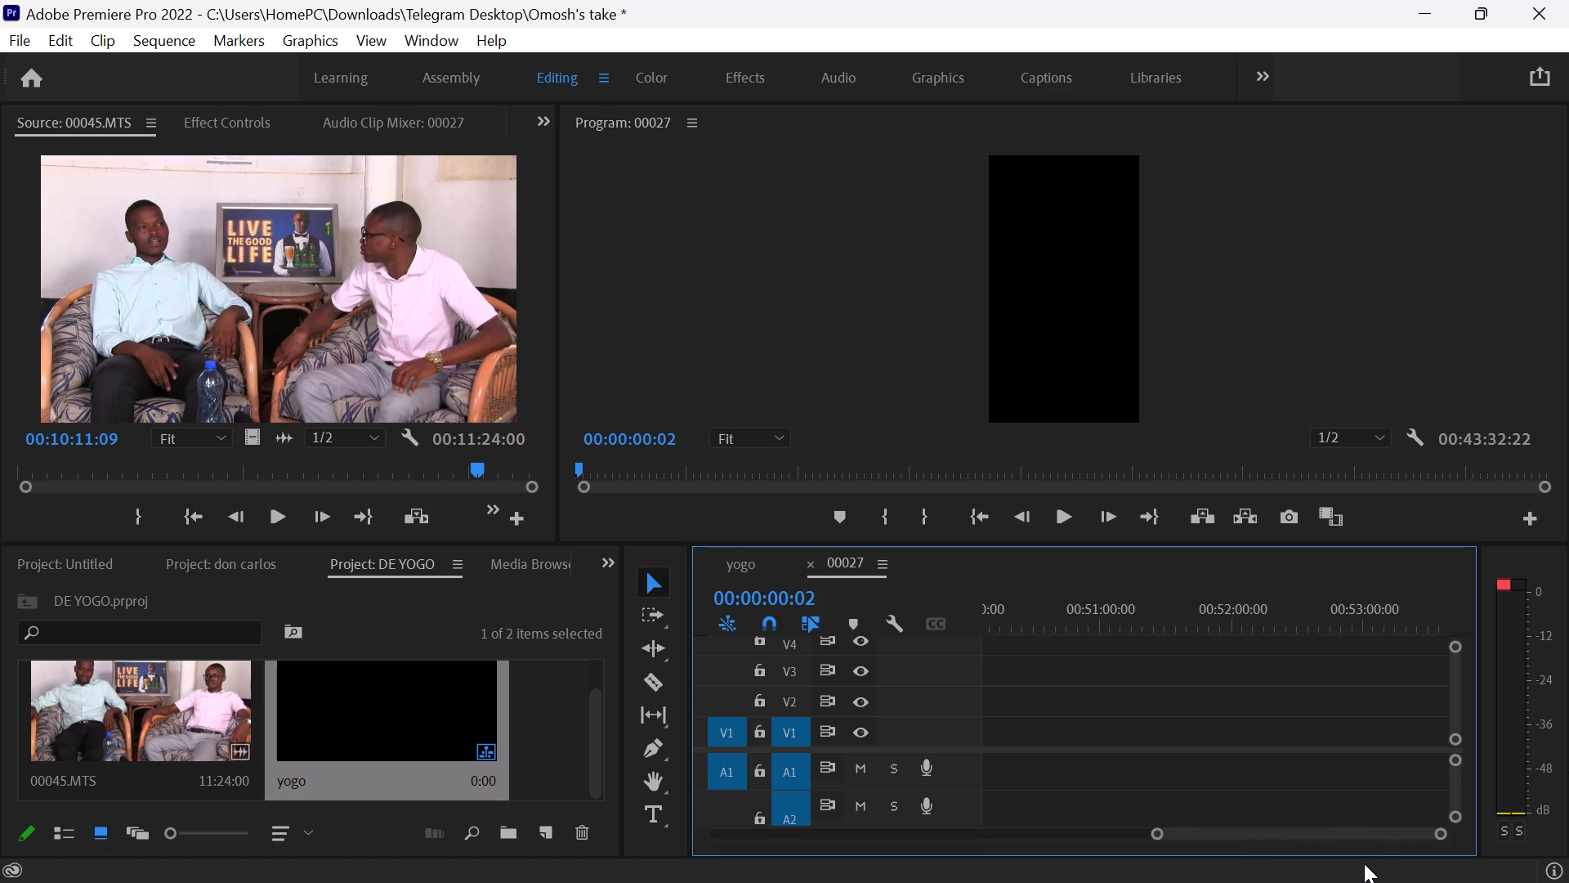
left_click_drag(1370, 835, 1344, 831)
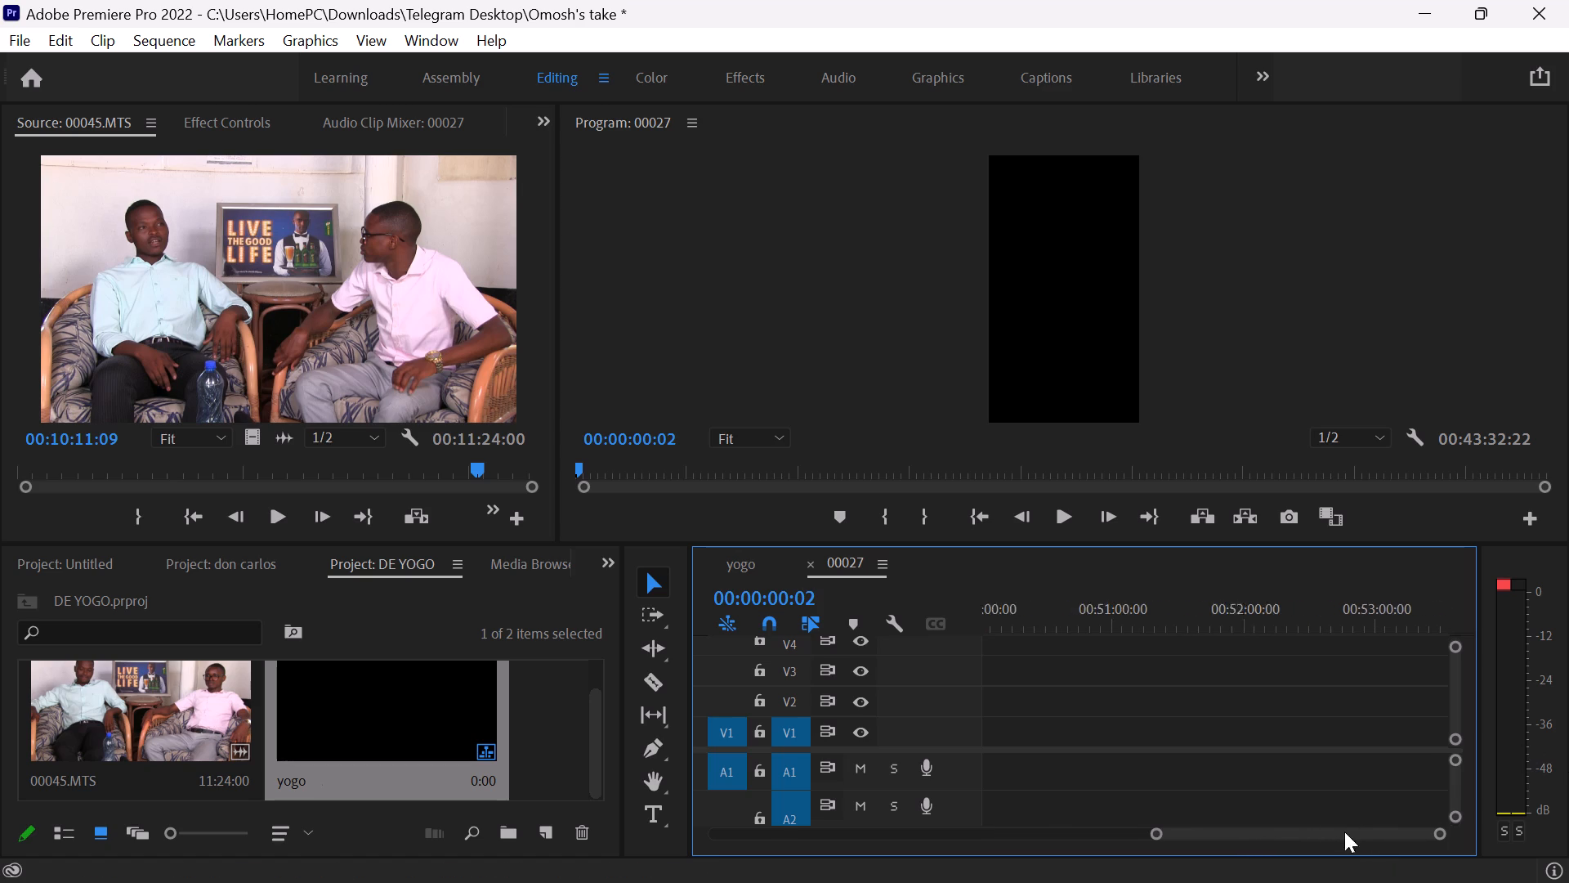
left_click_drag(1344, 831, 1302, 840)
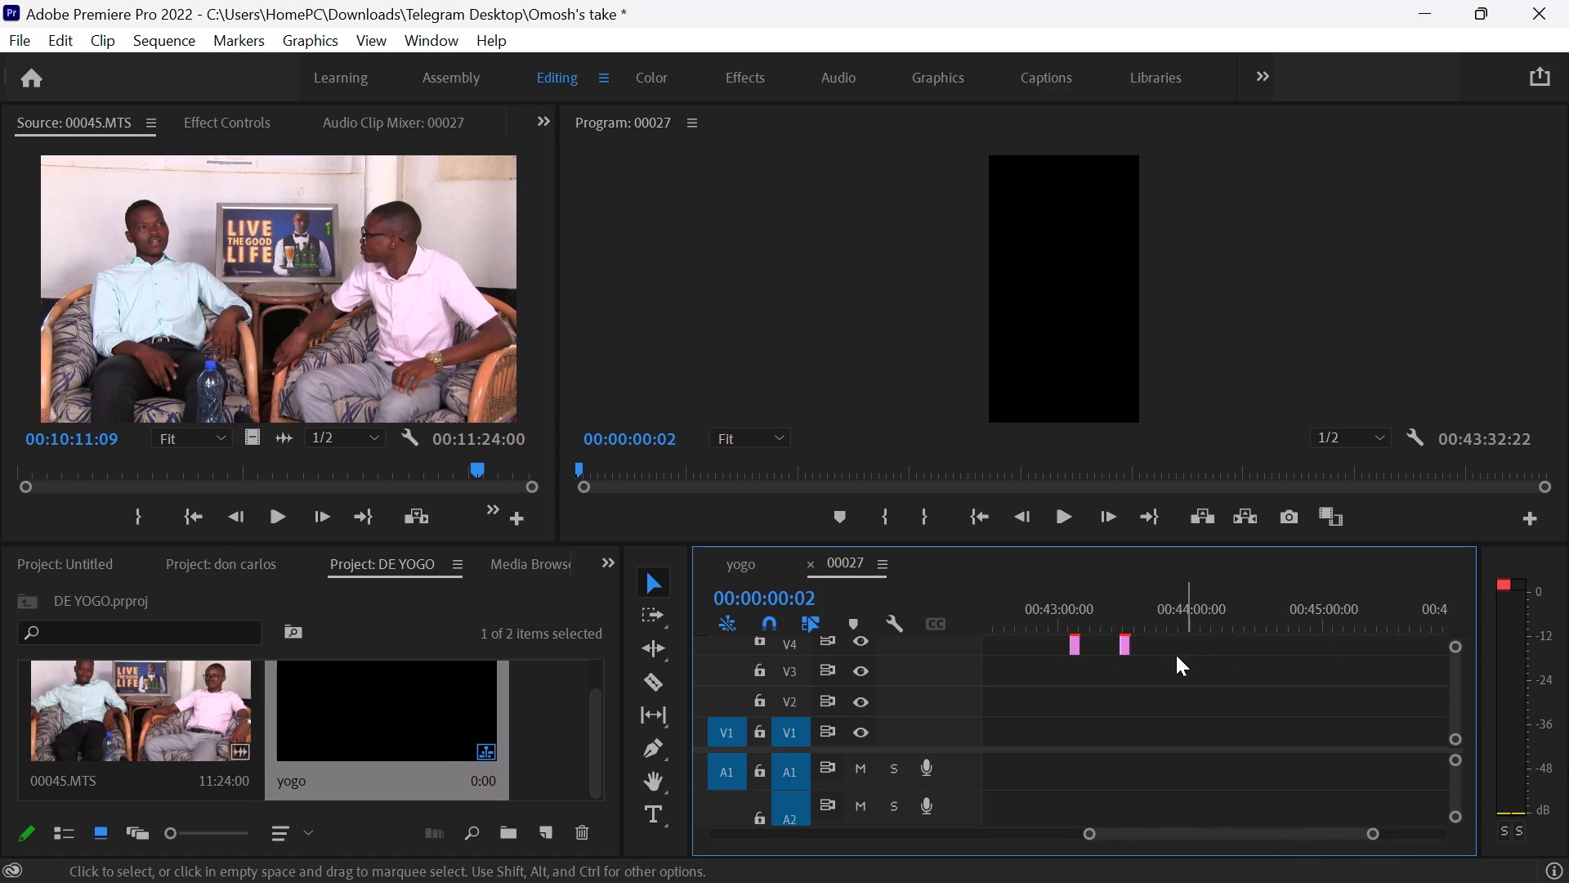
left_click(1131, 643)
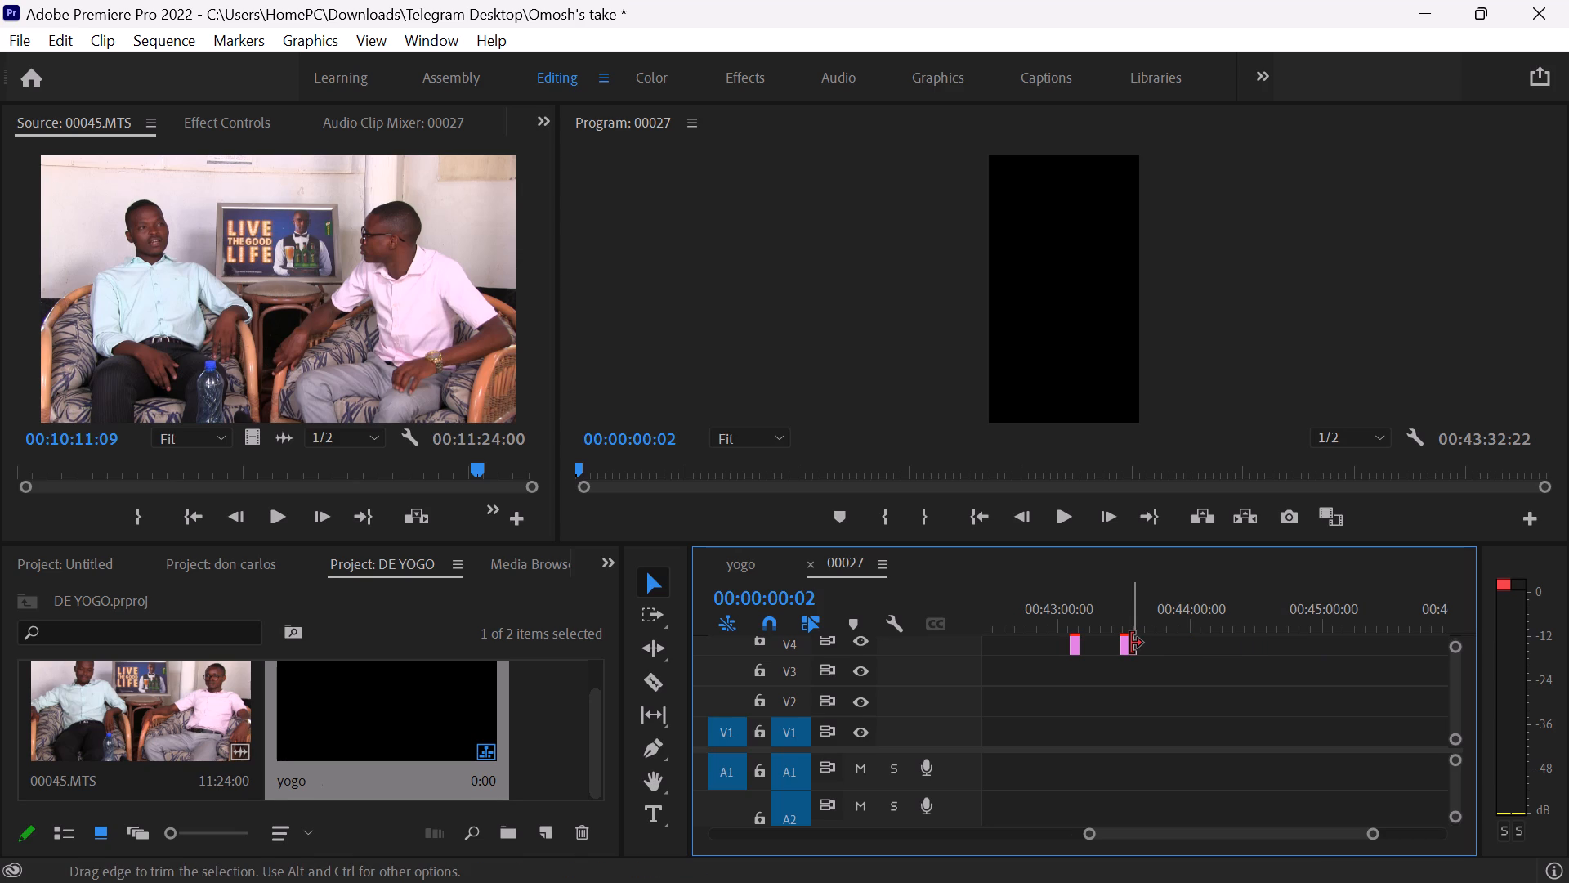
left_click(1122, 646)
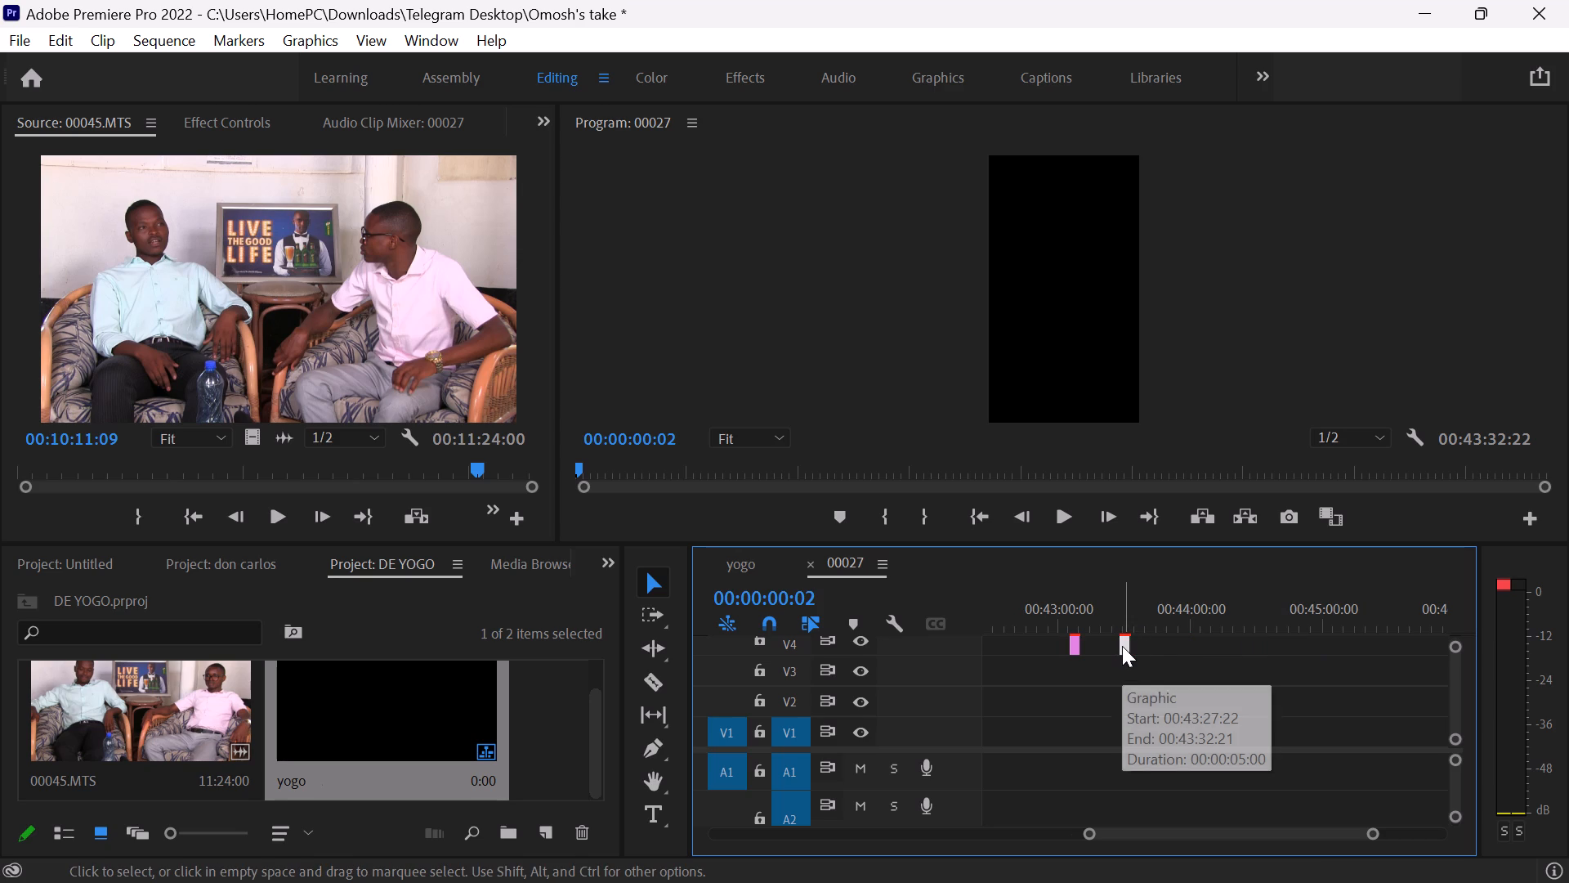
key("BackSpace")
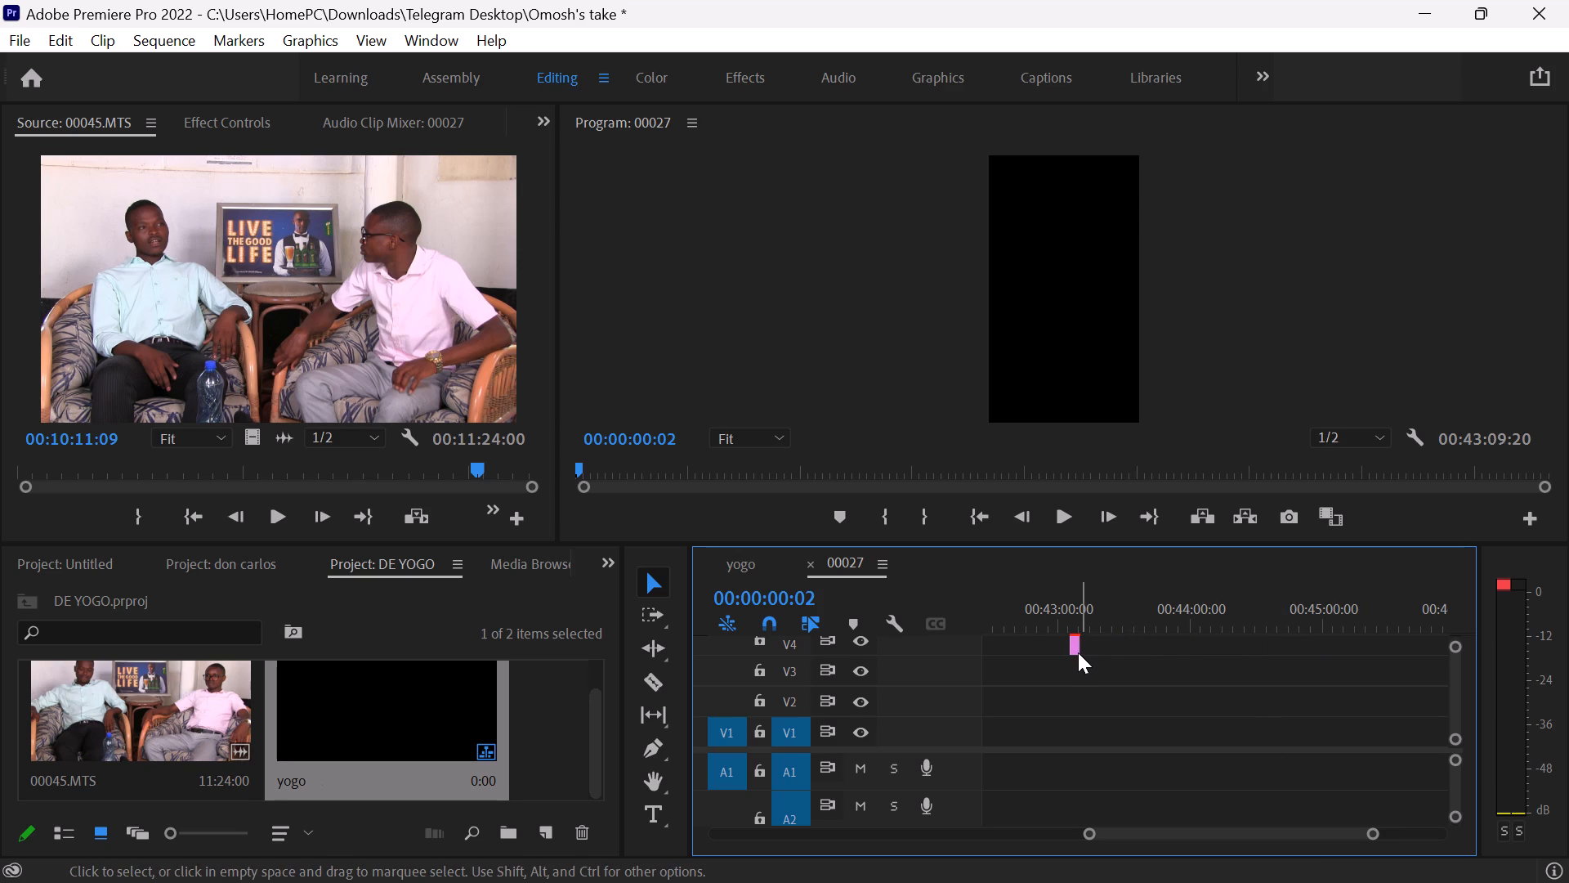
left_click(1077, 652)
key("BackSpace")
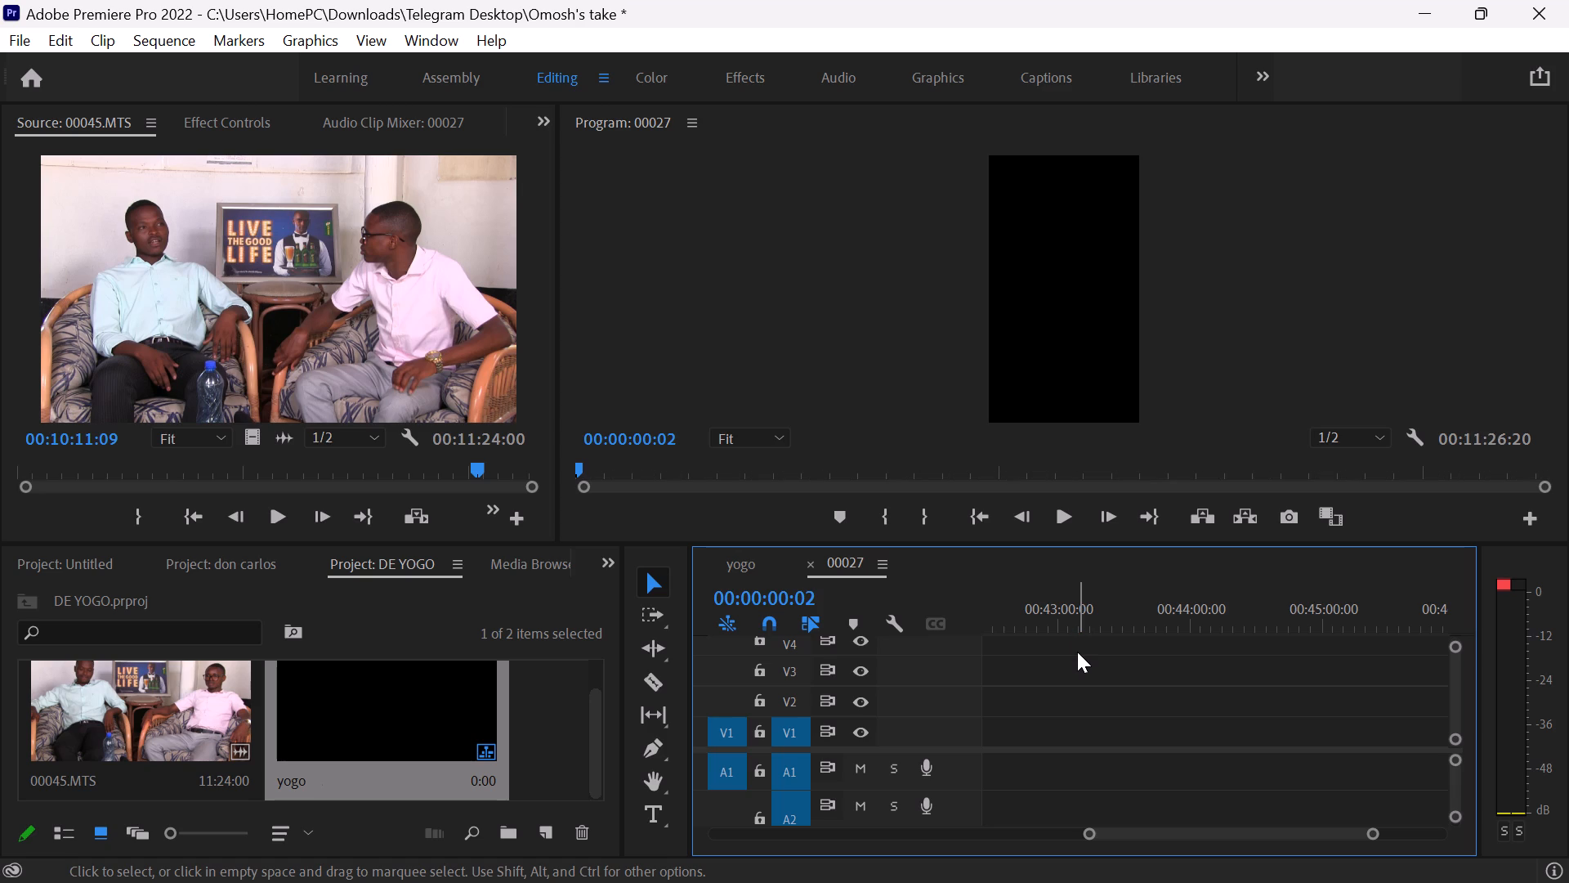
Delete the linked 00045.MTS video and audio clip from tracks V1 and A1.
left_click(966, 521)
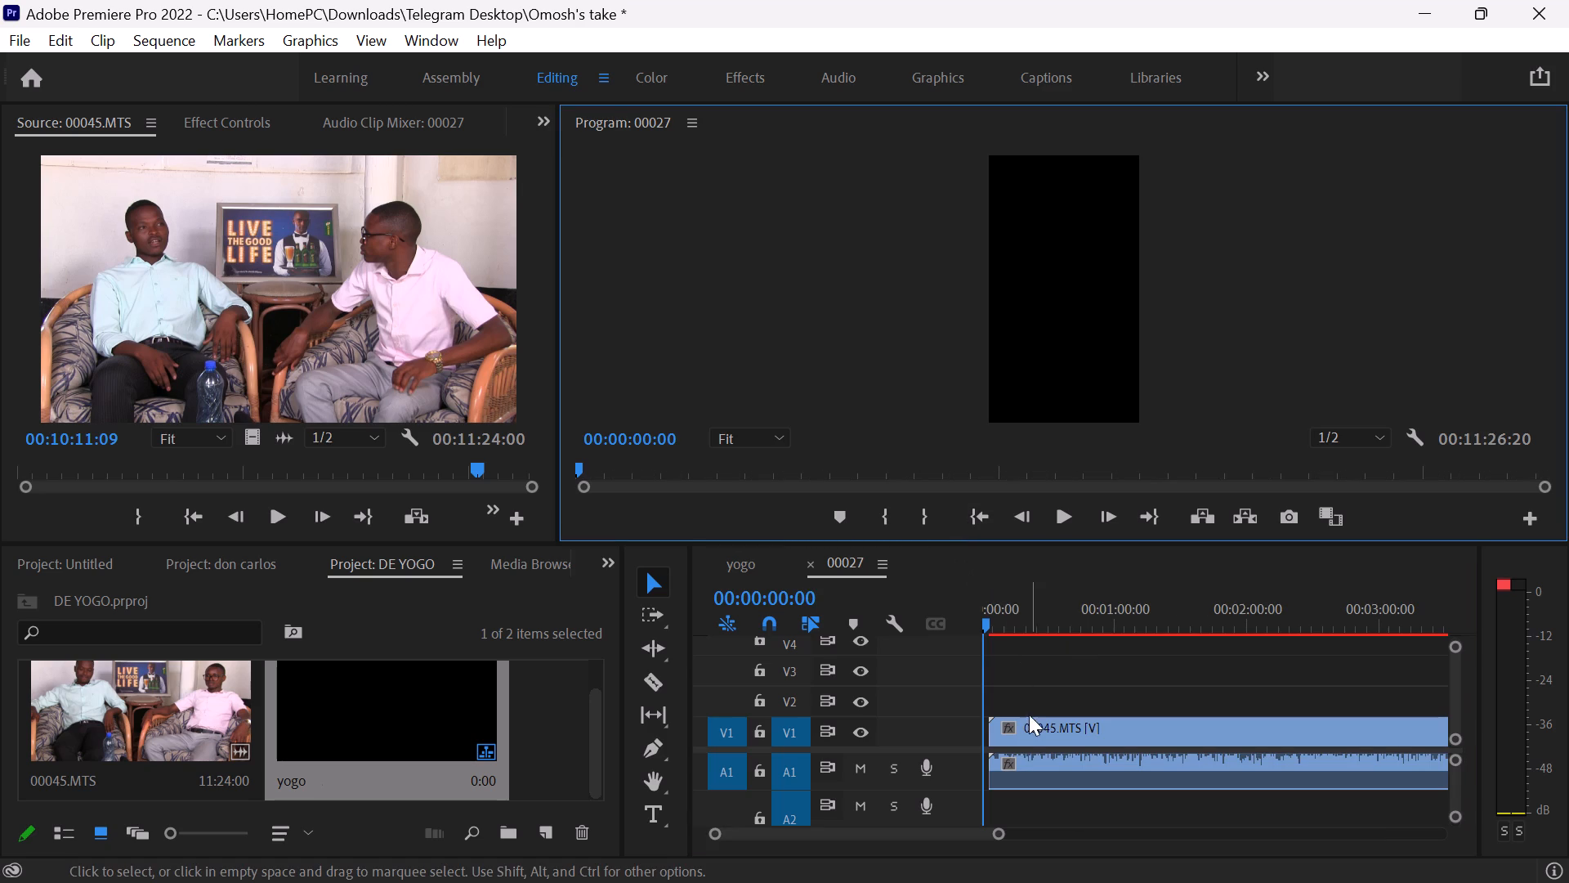
left_click(1114, 748)
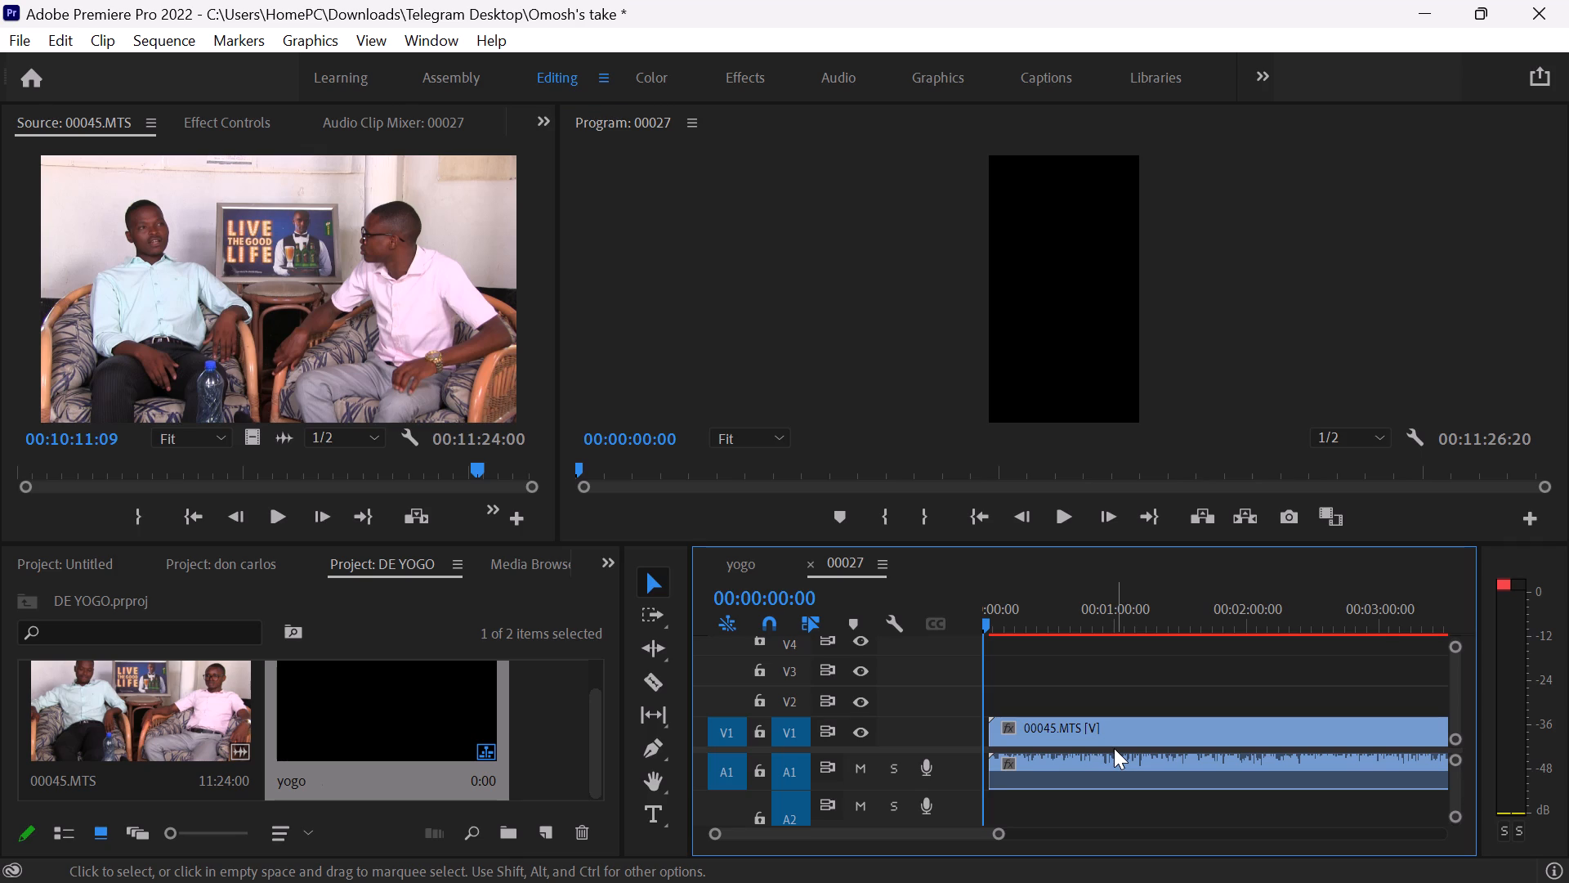
left_click(1117, 738)
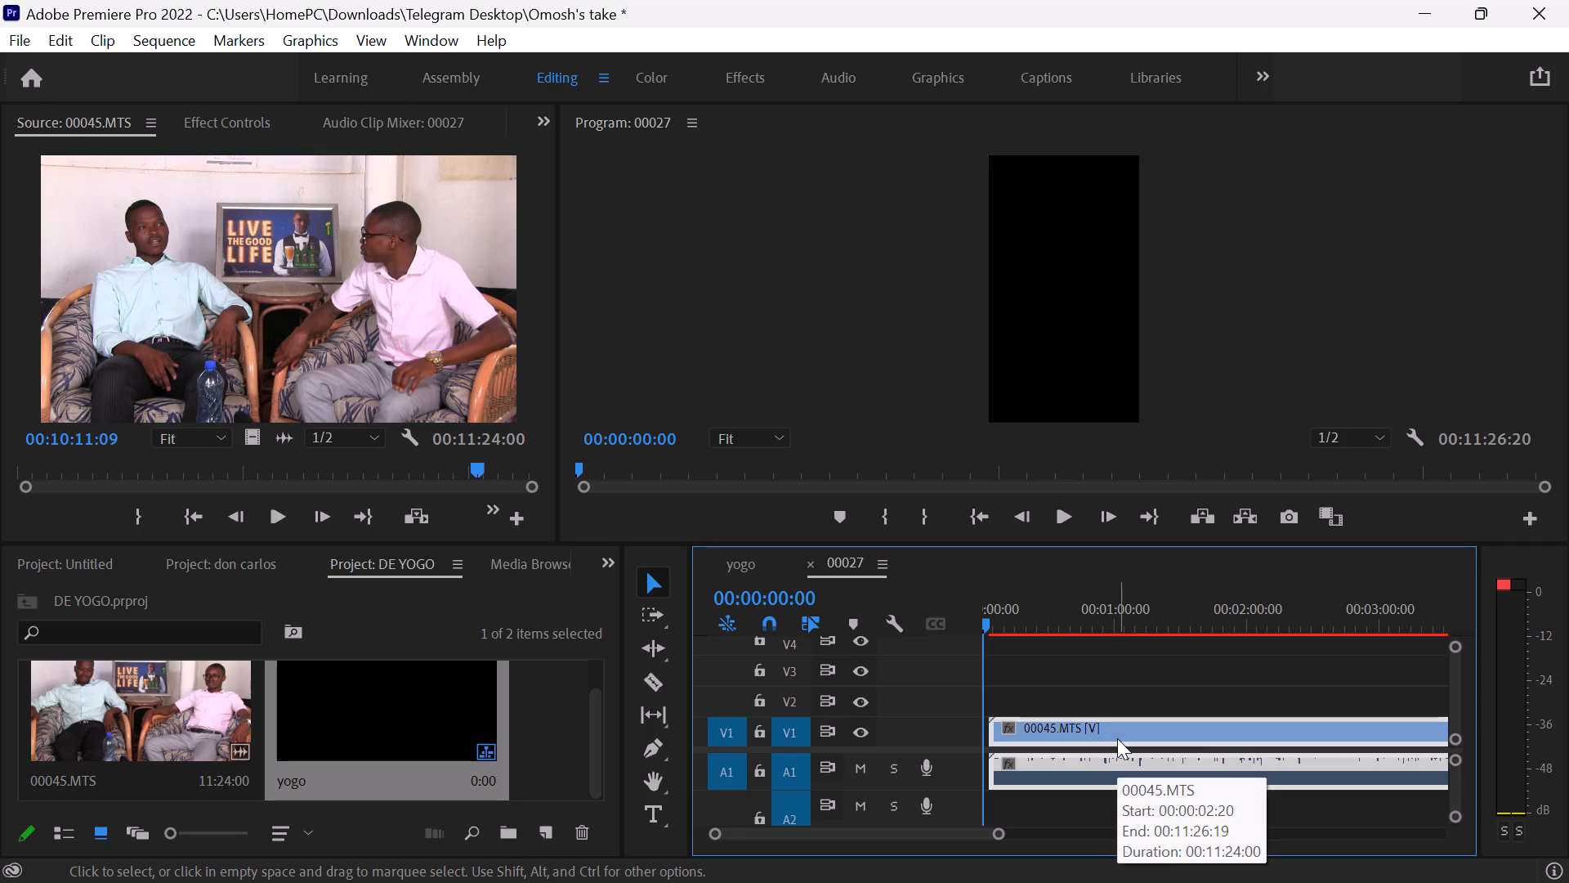
key("Delete")
key("BackSpace")
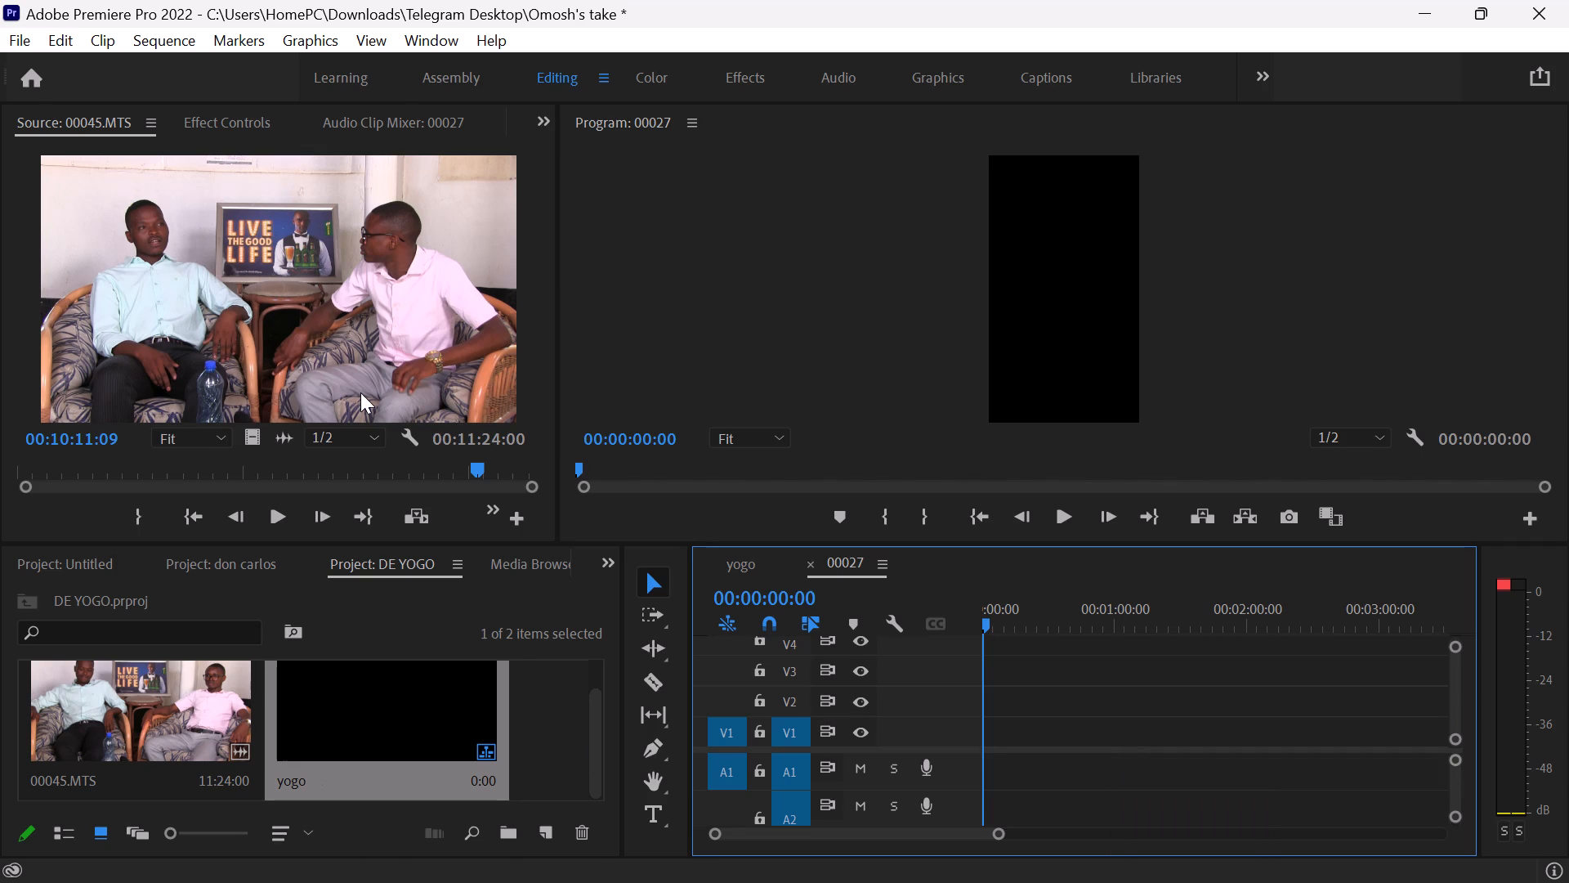
Place 00045.MTS from the source at the start of V1 and A1, changing the sequence settings to match the clip.
left_click_drag(360, 392, 879, 759)
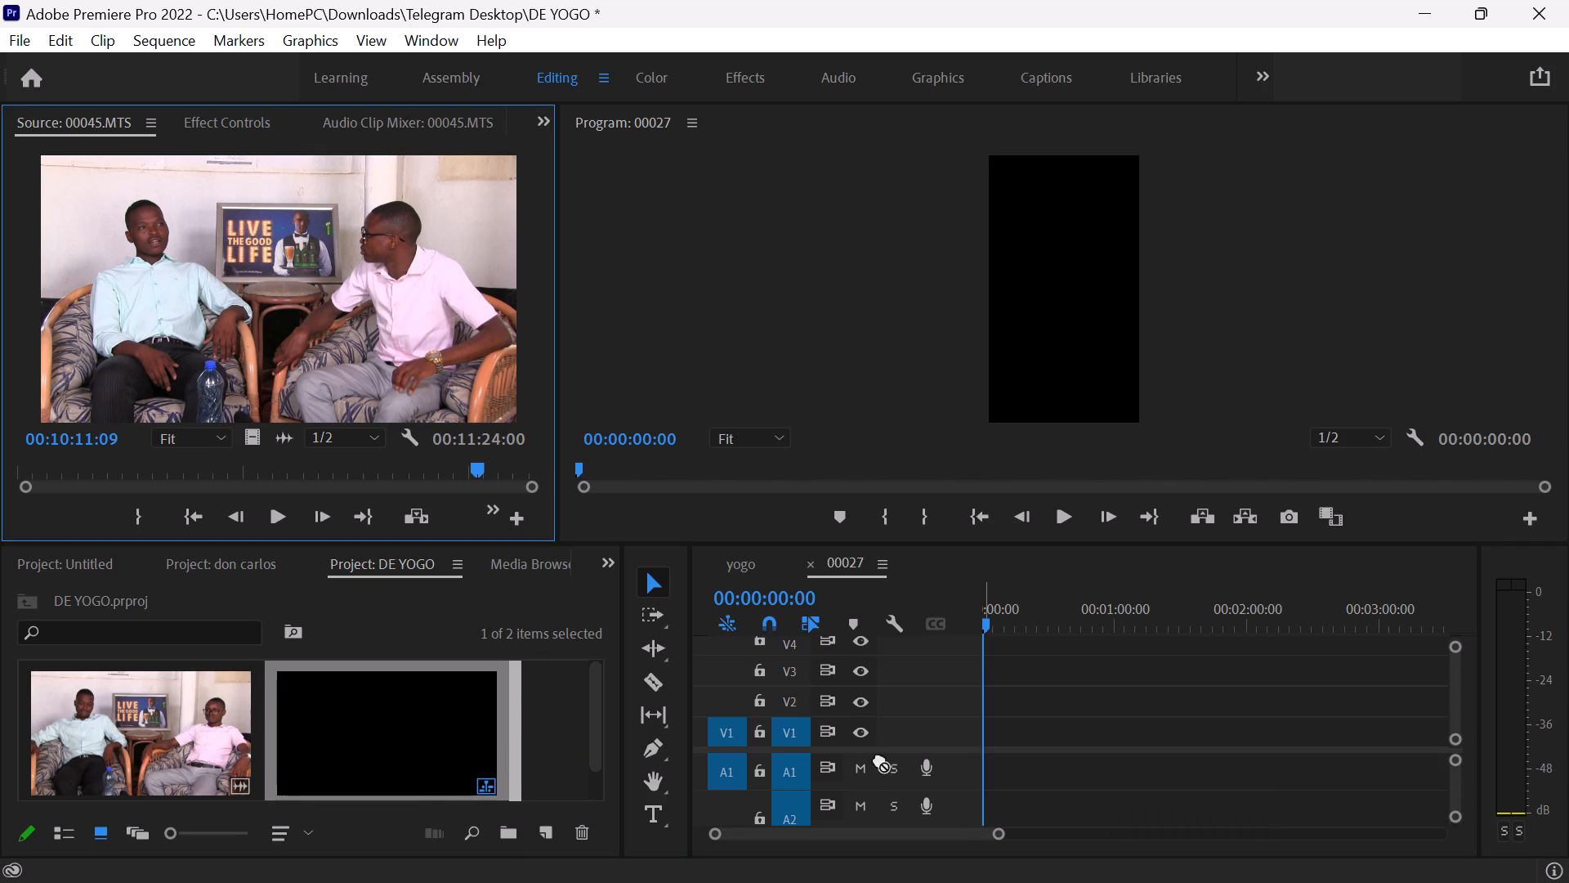
left_click_drag(879, 759, 900, 733)
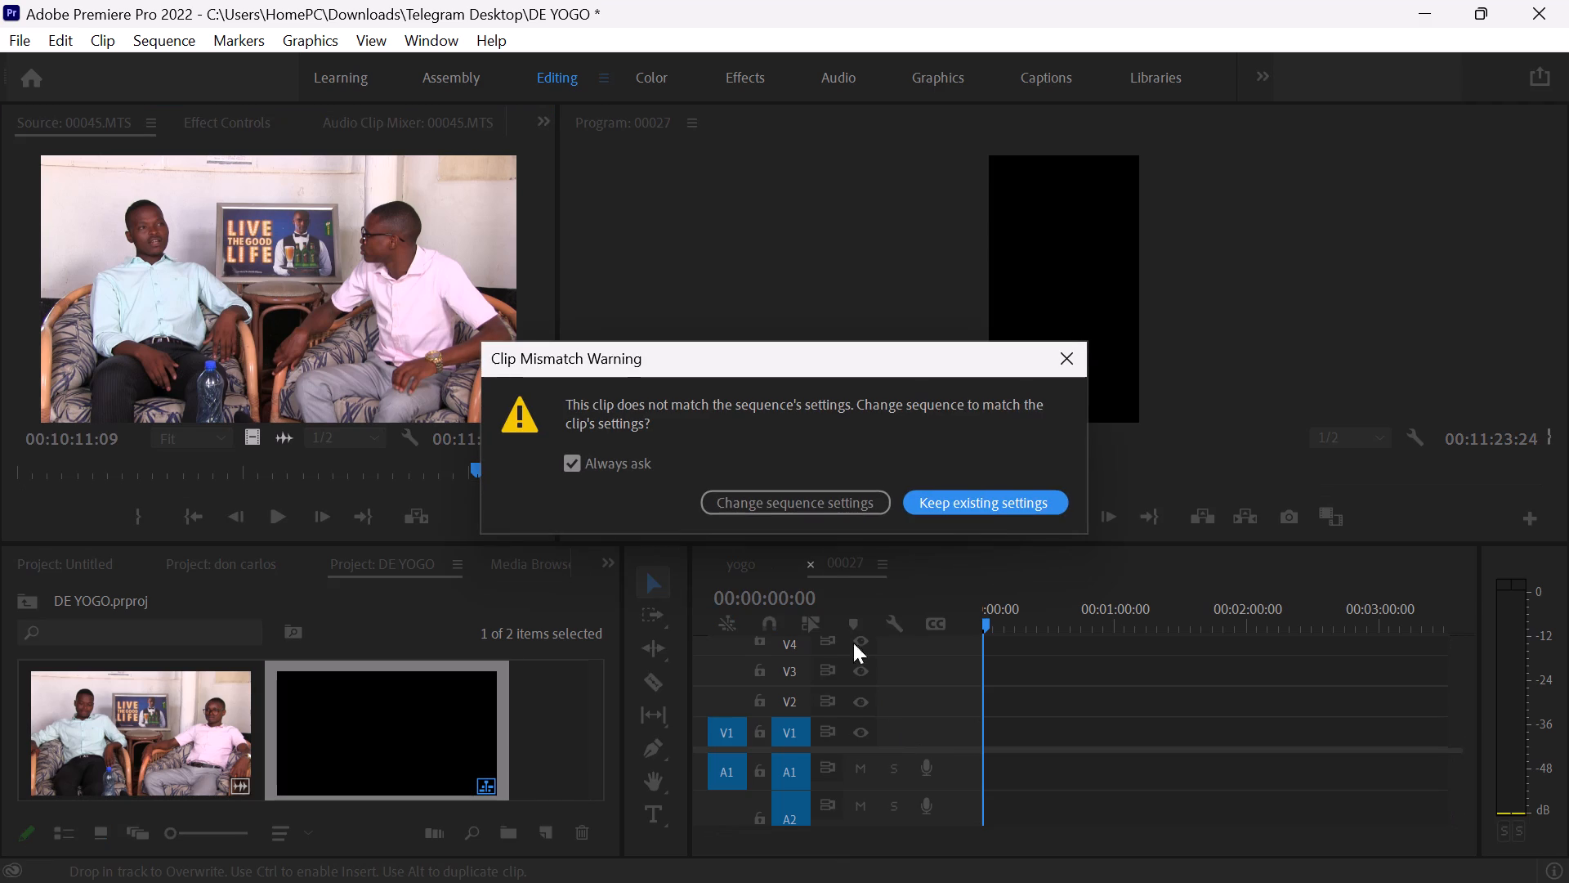
left_click(799, 494)
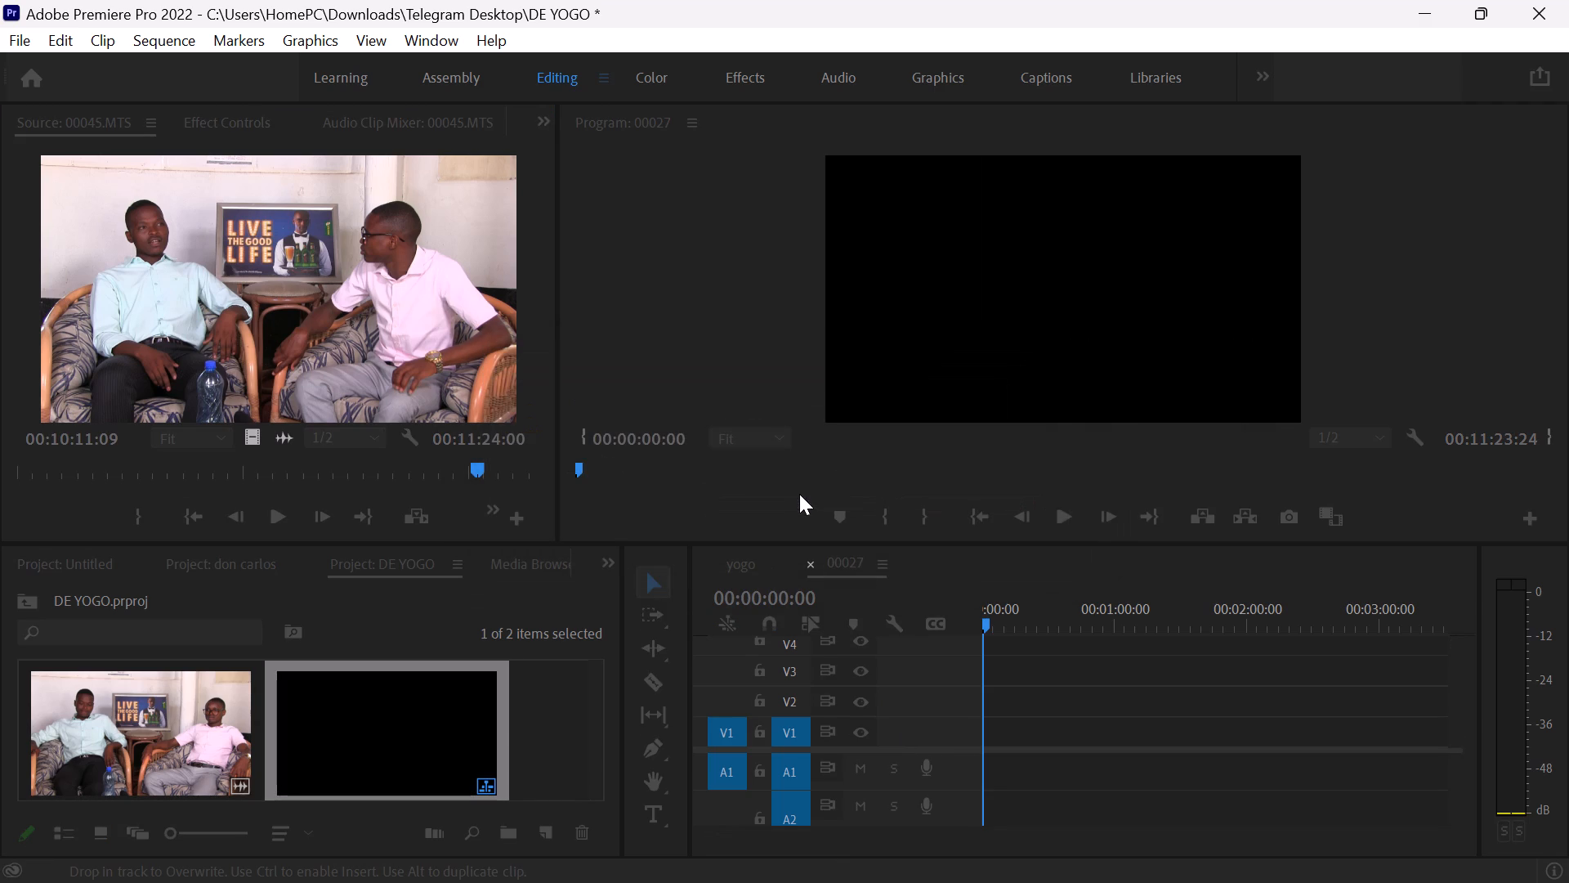
Play sequence 00027 from the beginning to preview the newly placed clip.
left_click(1066, 515)
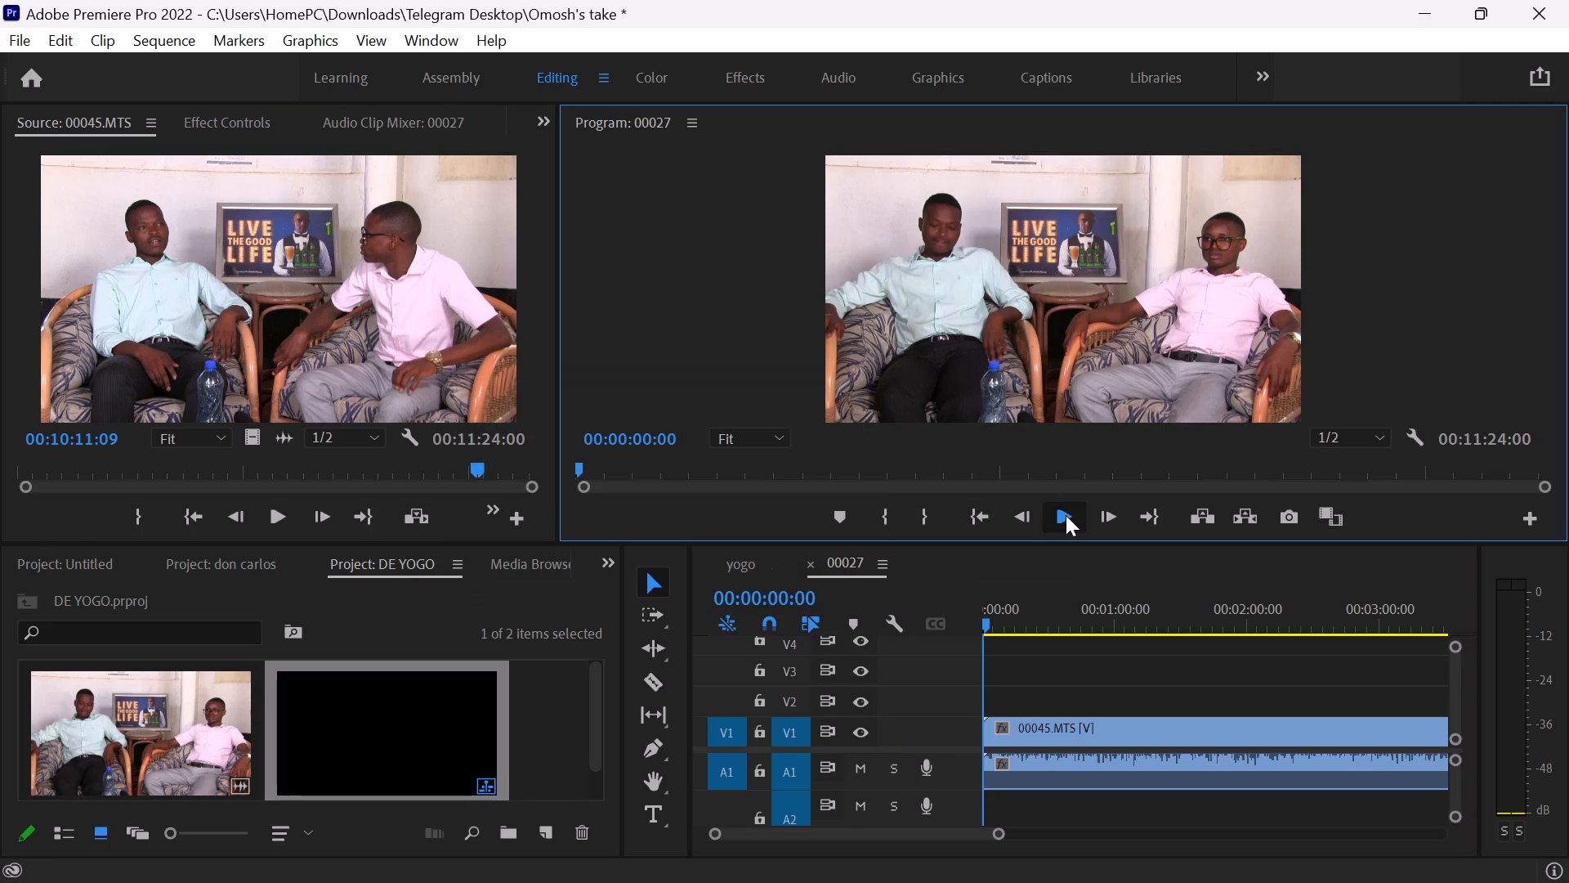
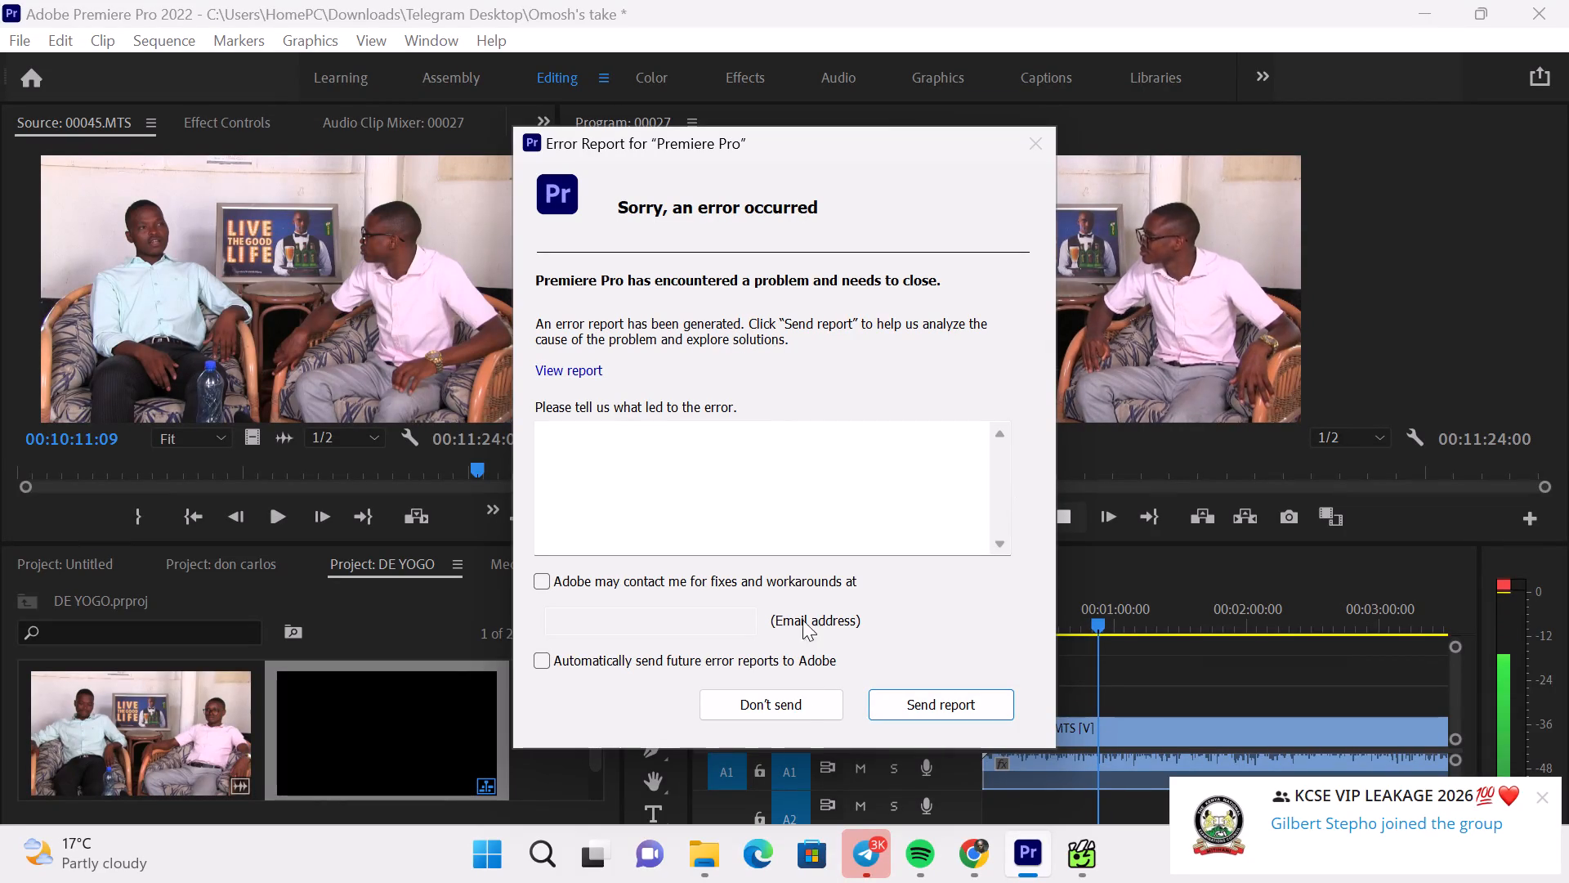
Dismiss the Premiere Pro error report without sending it.
left_click(789, 704)
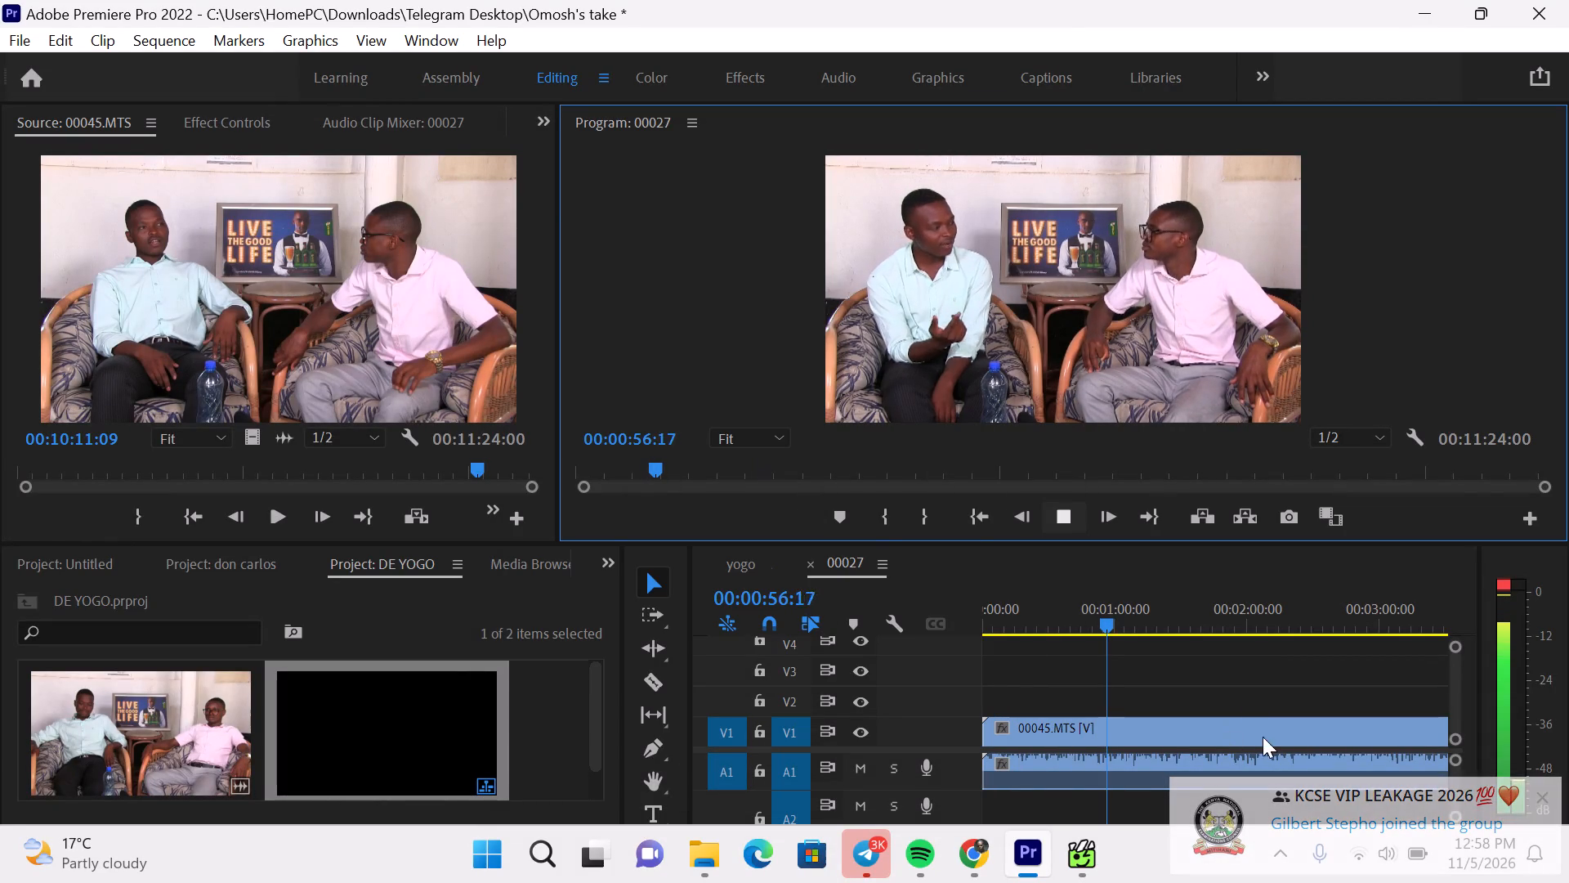
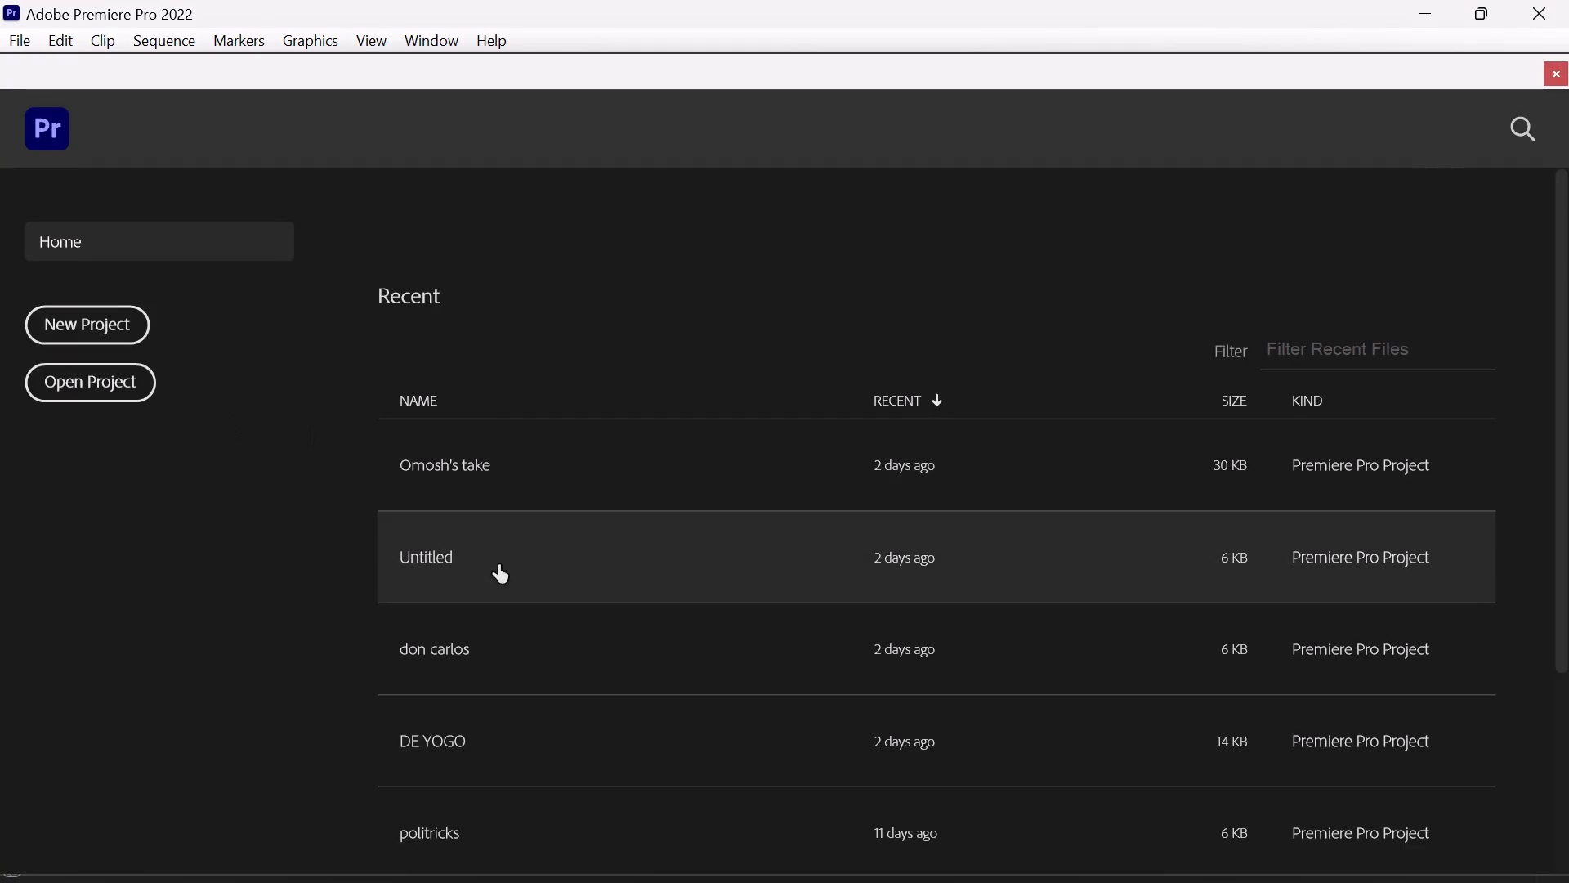
Open the recent project DE YOGO.
double_click(498, 763)
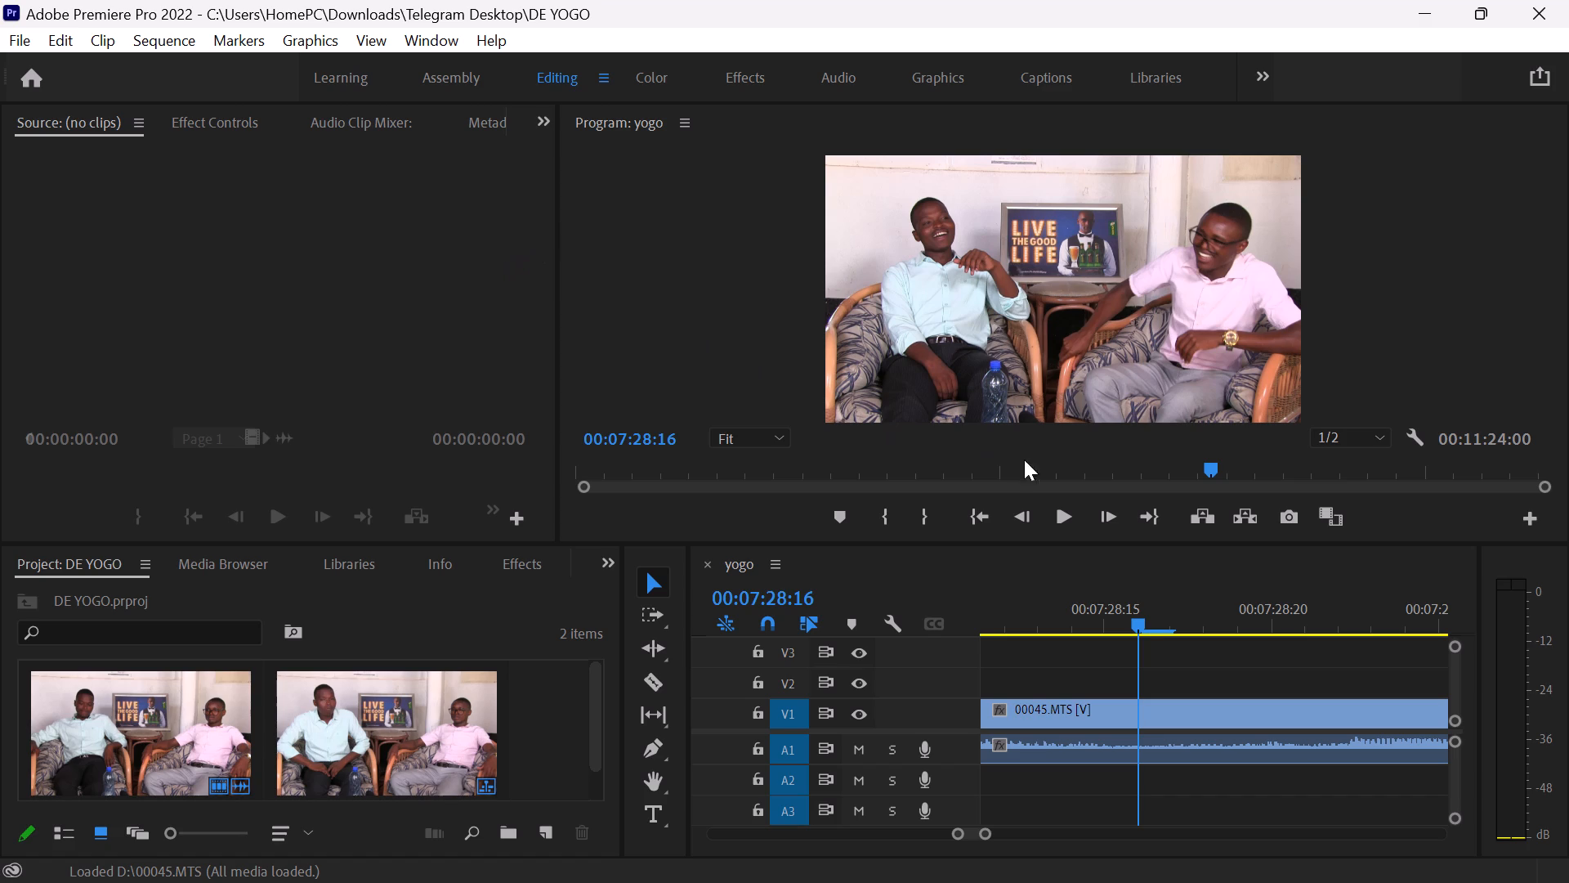
Play the yogo sequence from the current playhead position to preview the interview footage.
left_click(1057, 512)
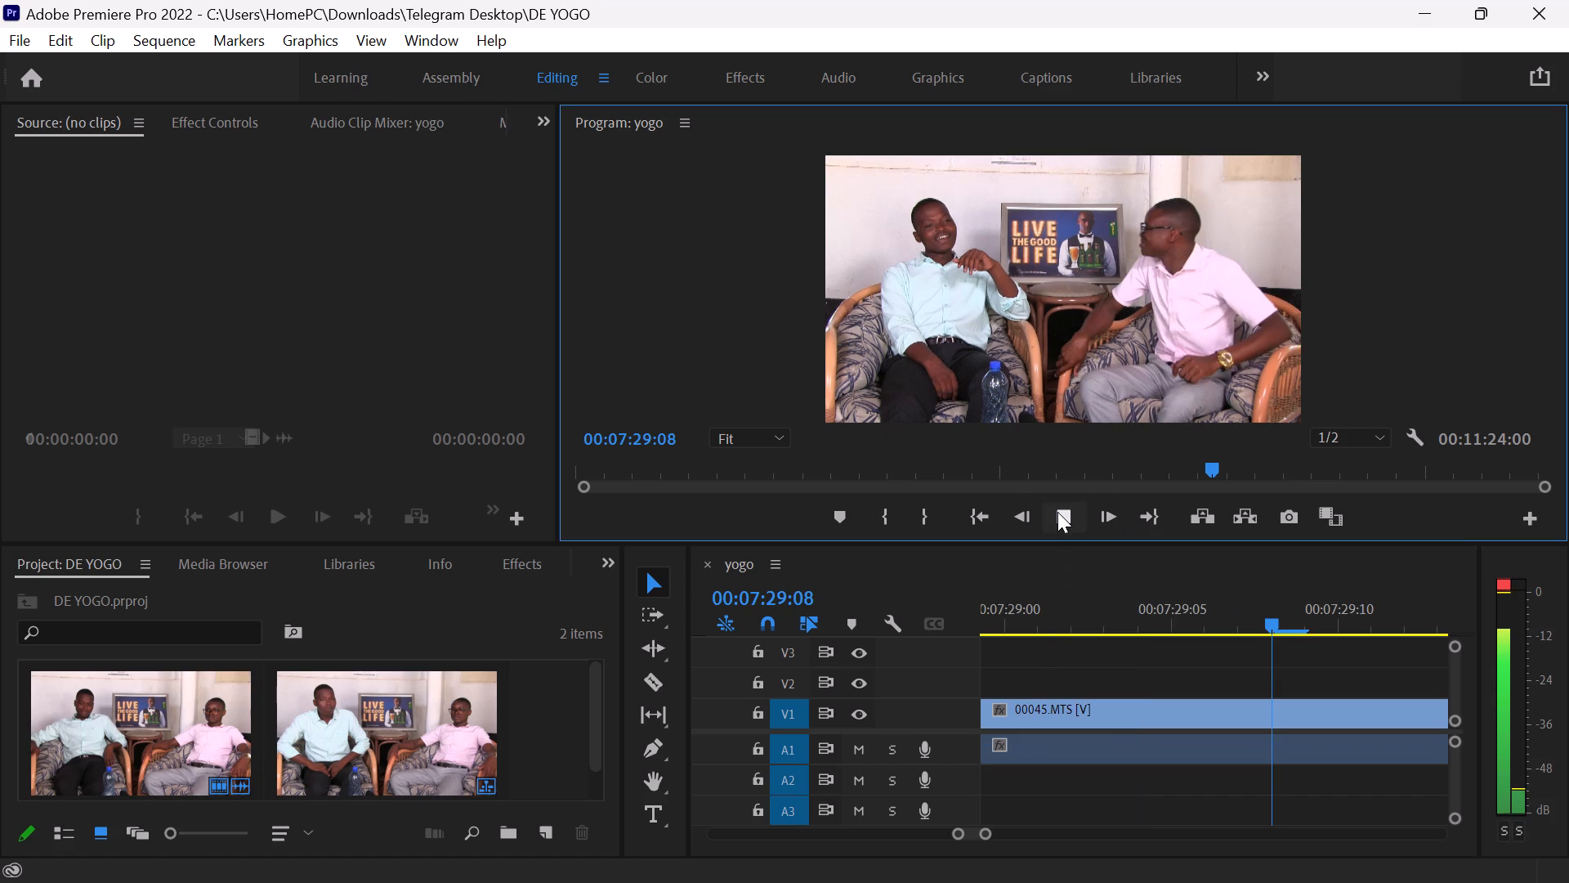
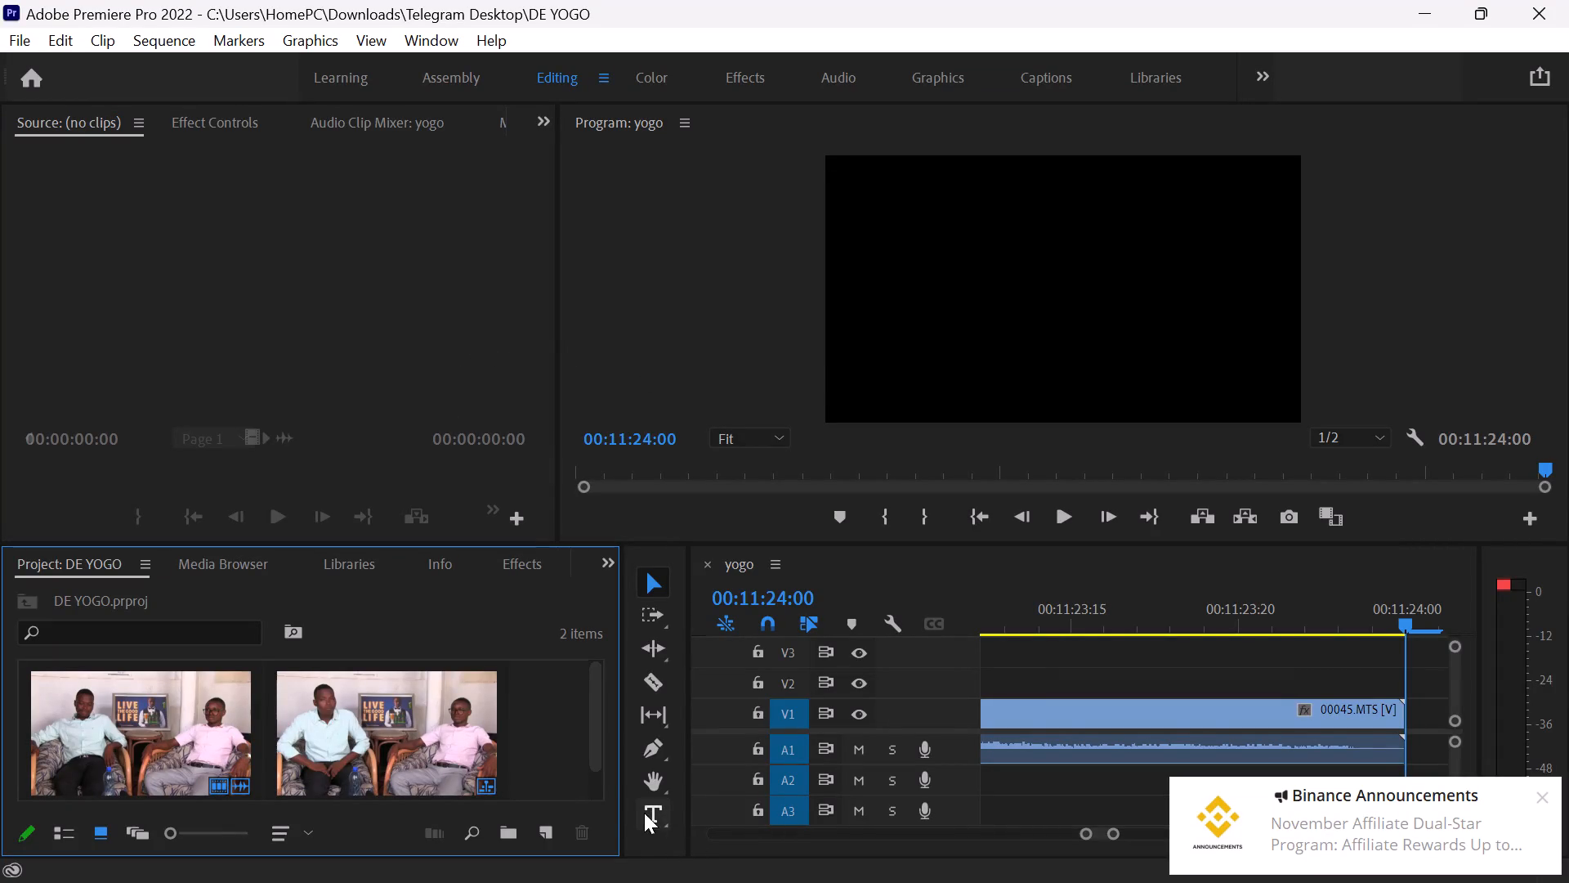
Open the media import dialog for the DE YOGO project.
left_click(597, 790)
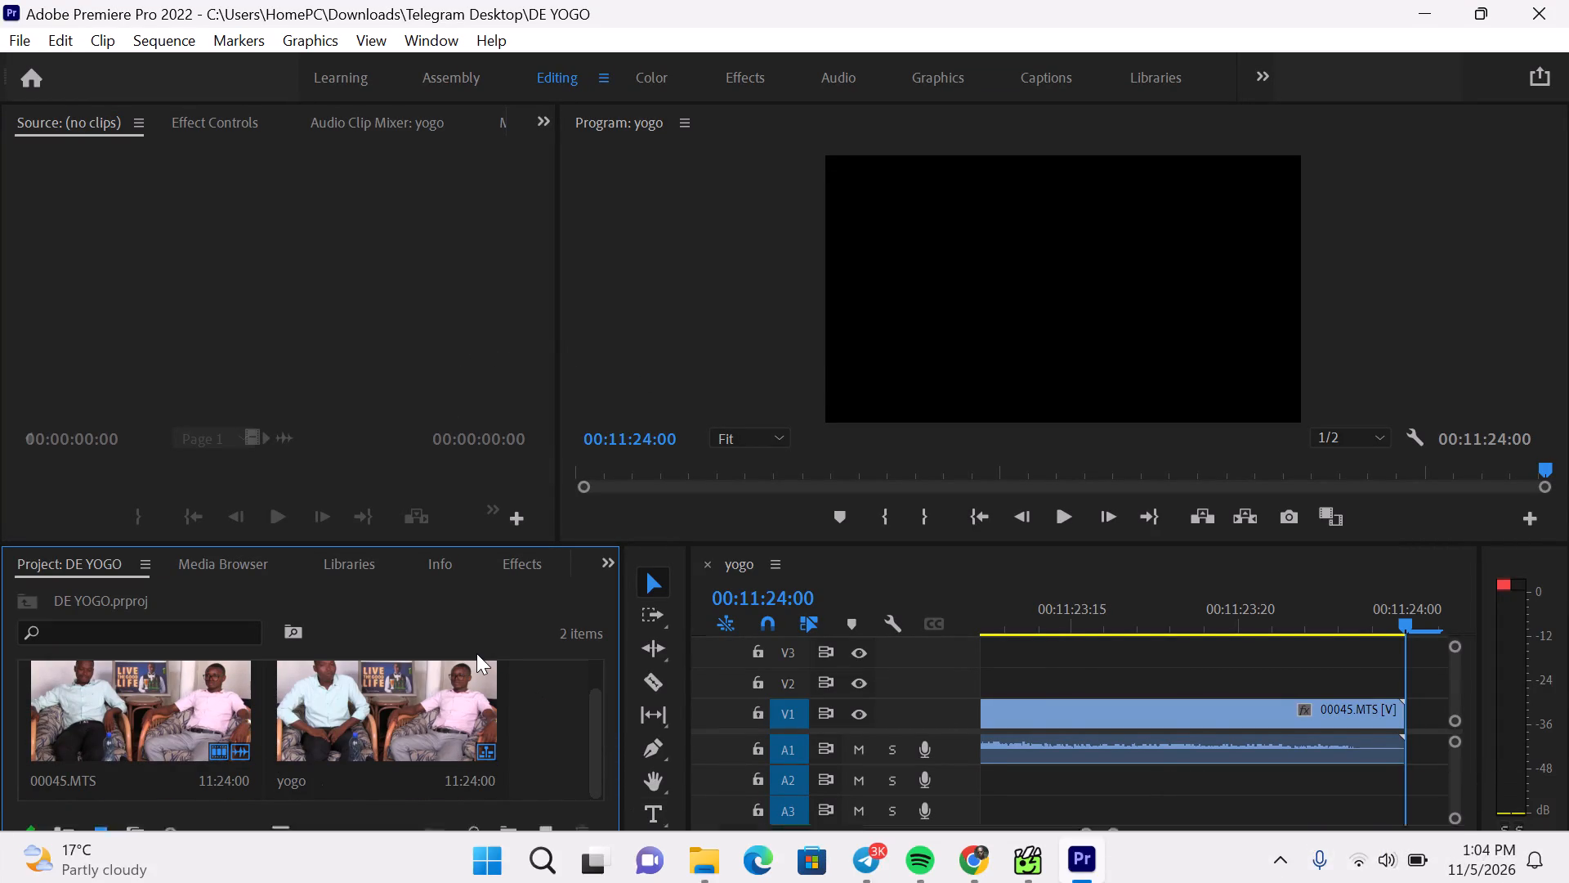
key("ctrl+i")
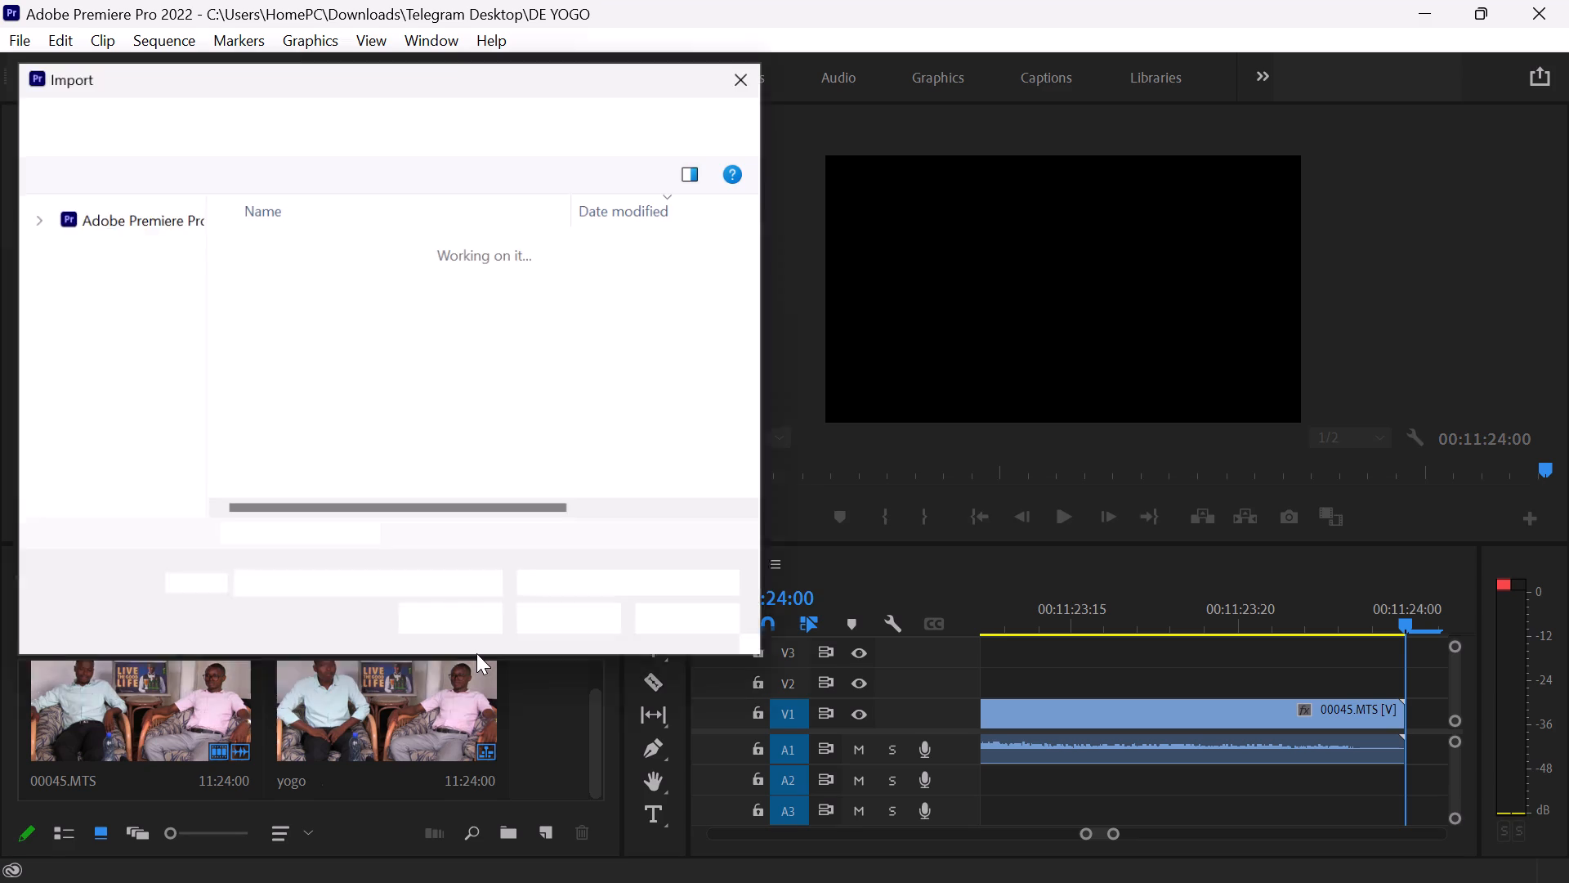
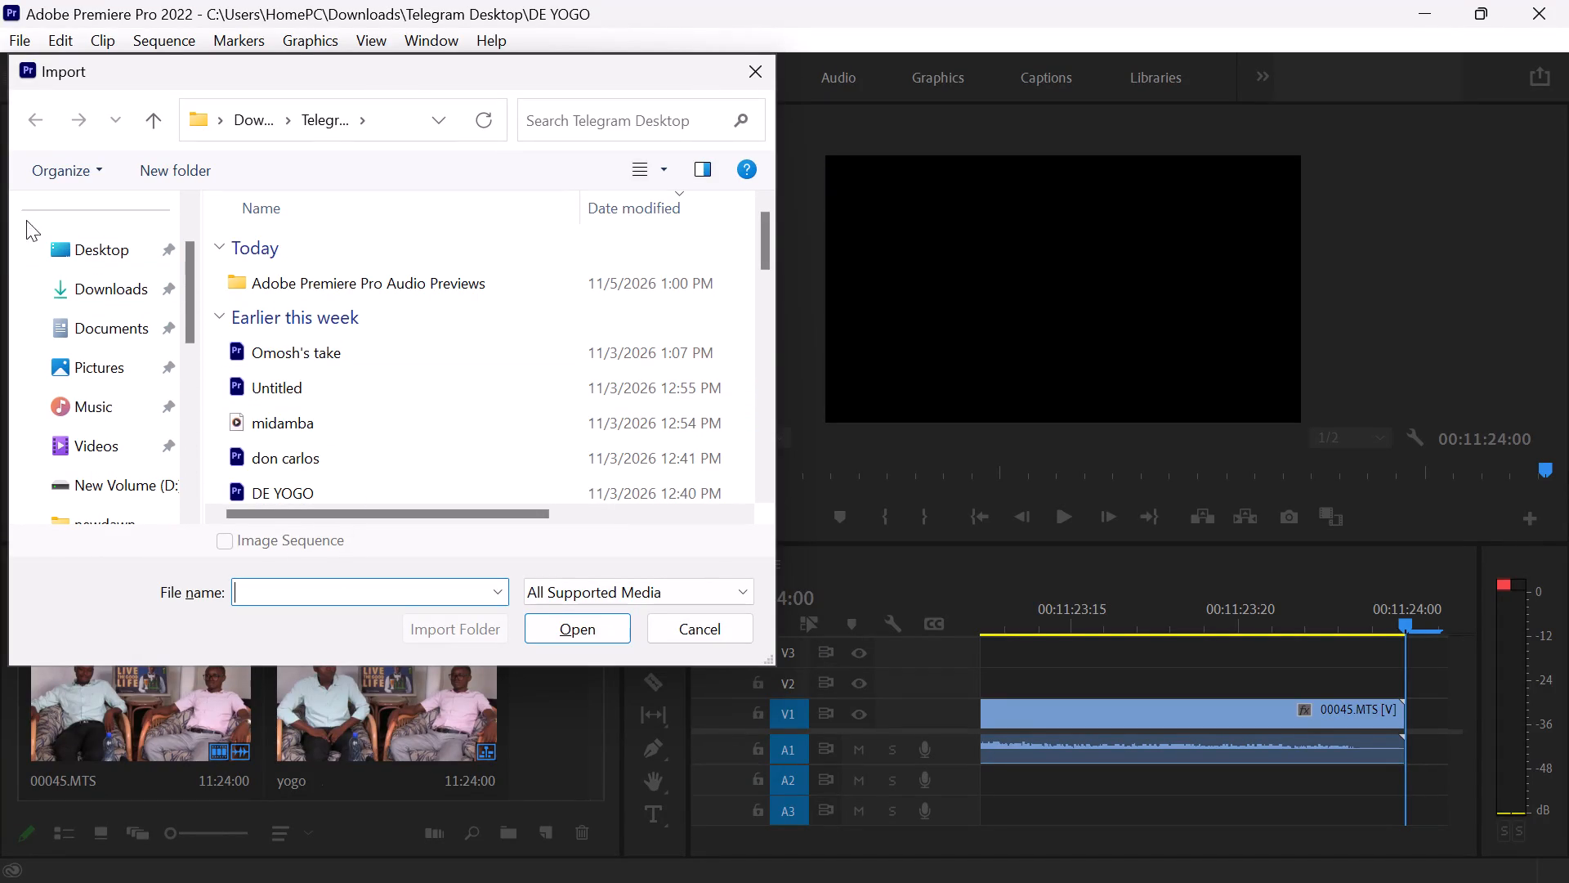
Import the clip 00046 from New Volume (D:) into the DE YOGO project.
double_click(83, 469)
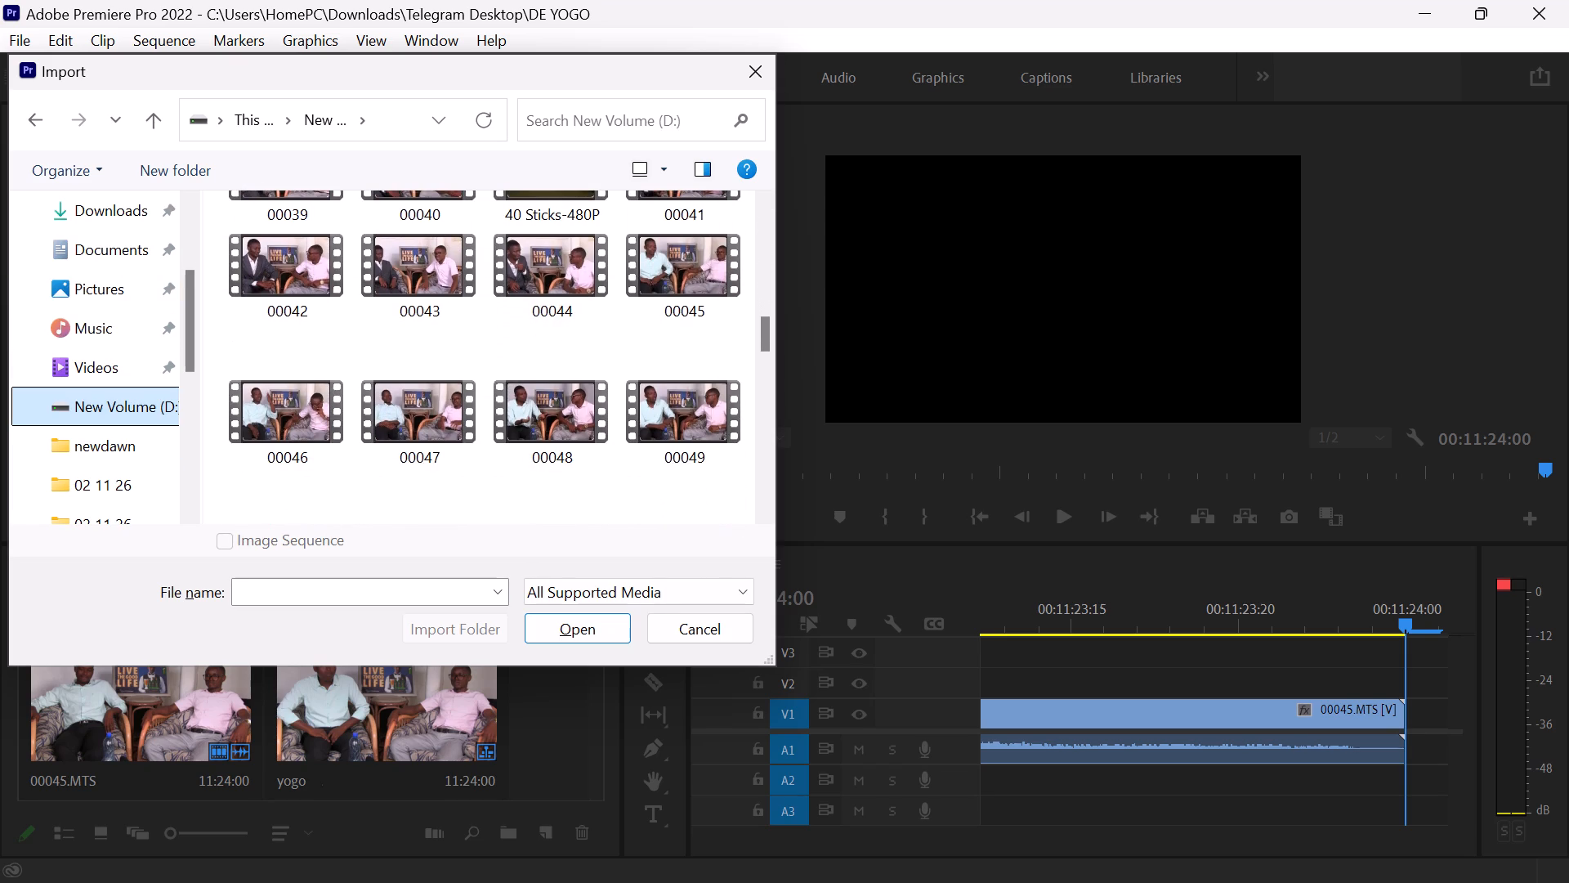
left_click(270, 411)
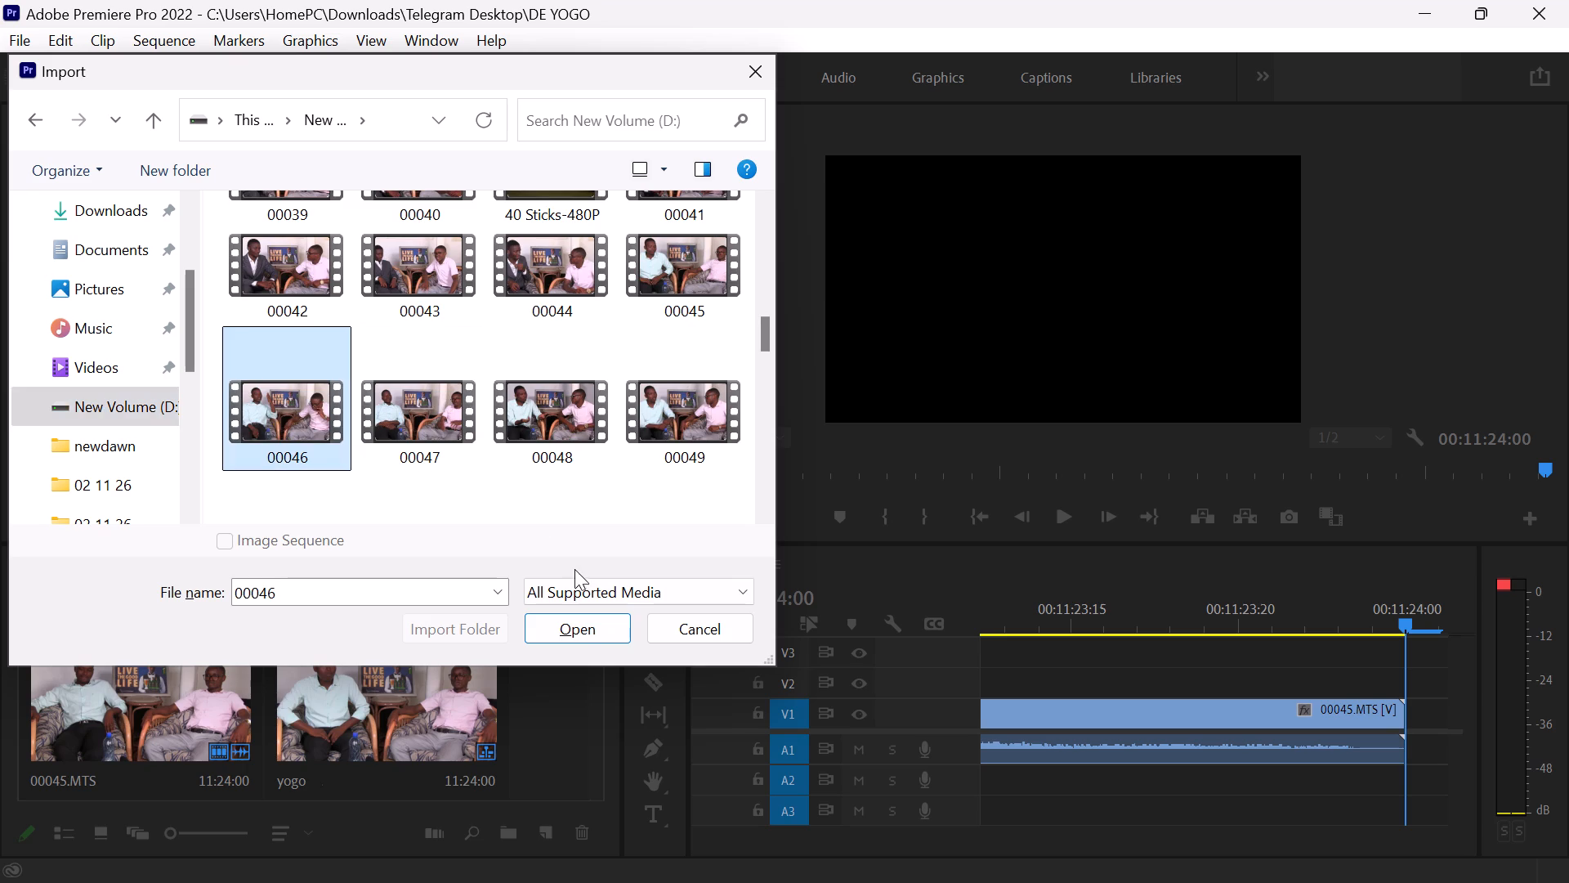
left_click(577, 633)
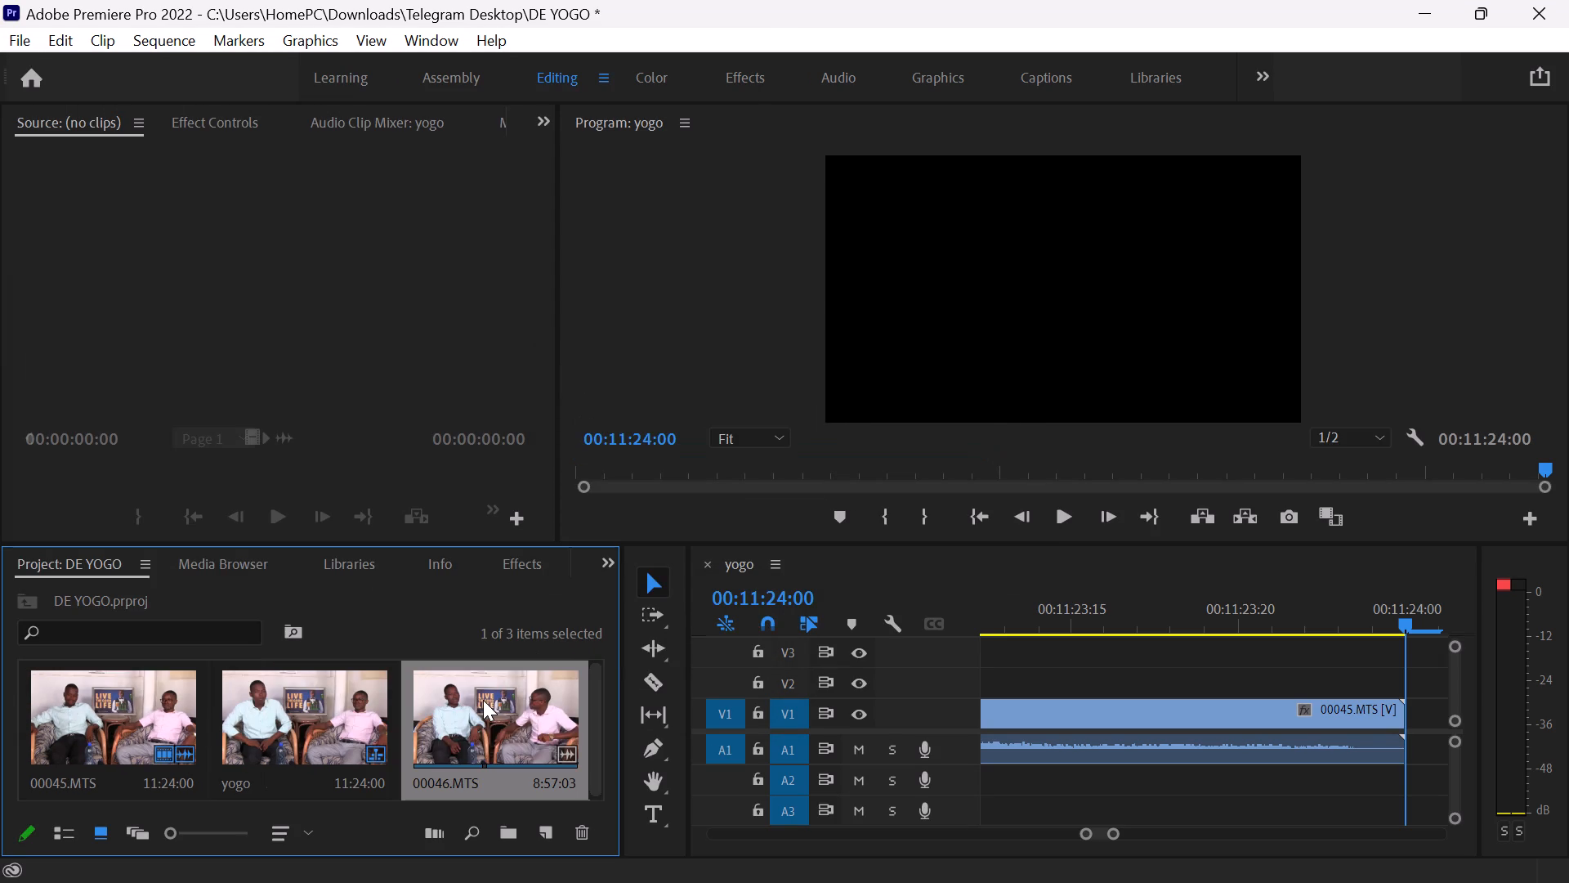
Append the 00046.MTS clip with its audio to V1 and A1 of the yogo sequence, directly after 00045.MTS at 00:11:24:00.
double_click(483, 700)
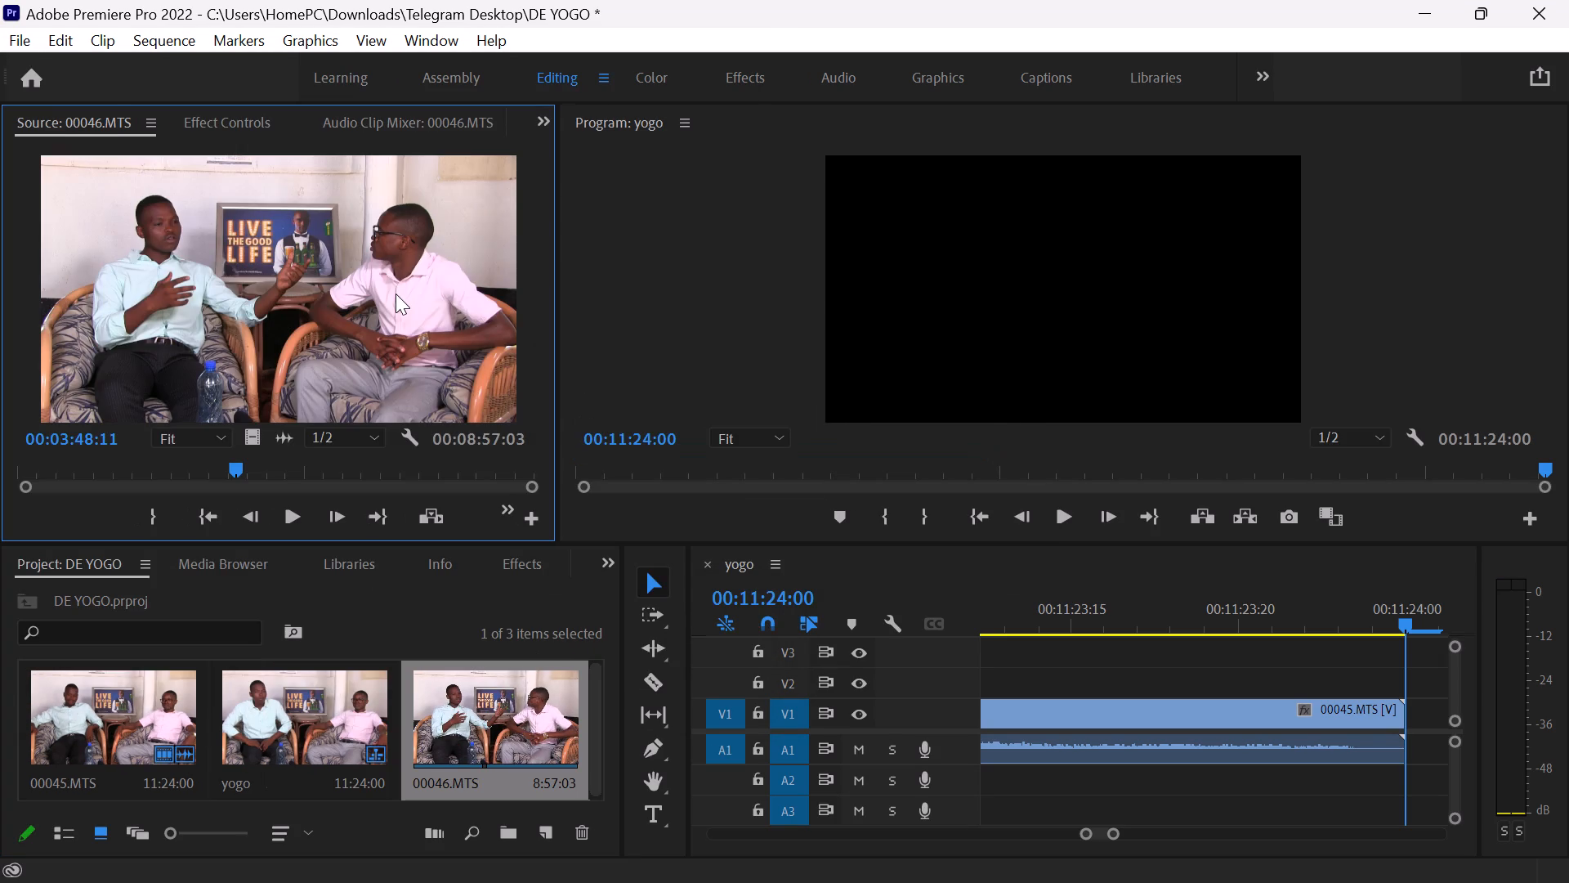
left_click_drag(387, 285, 512, 322)
left_click_drag(512, 322, 1272, 756)
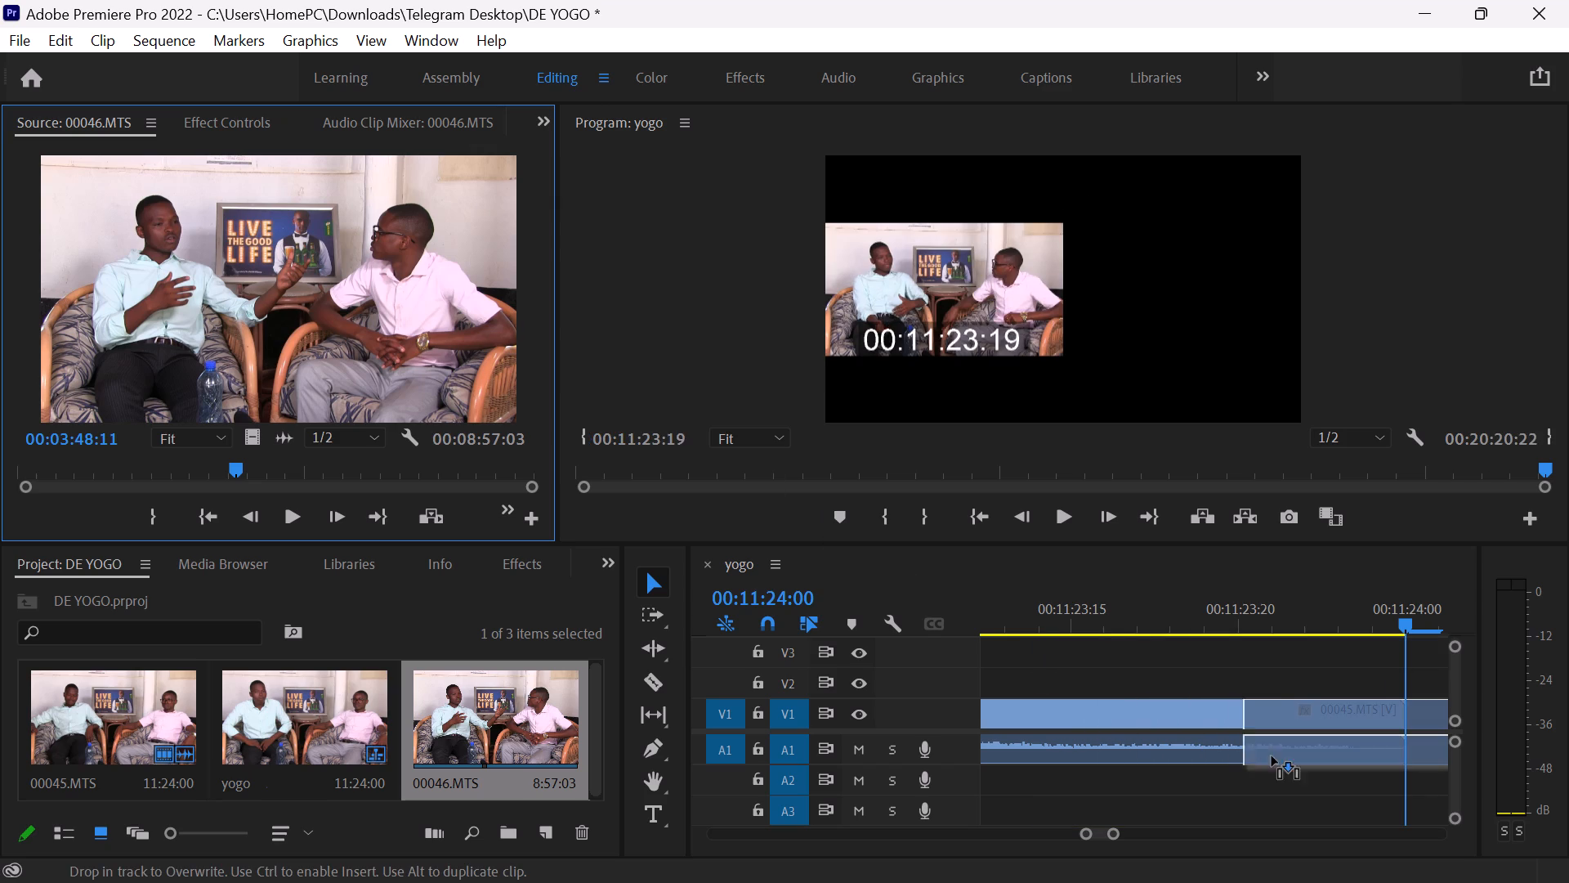
left_click_drag(1272, 756, 1398, 746)
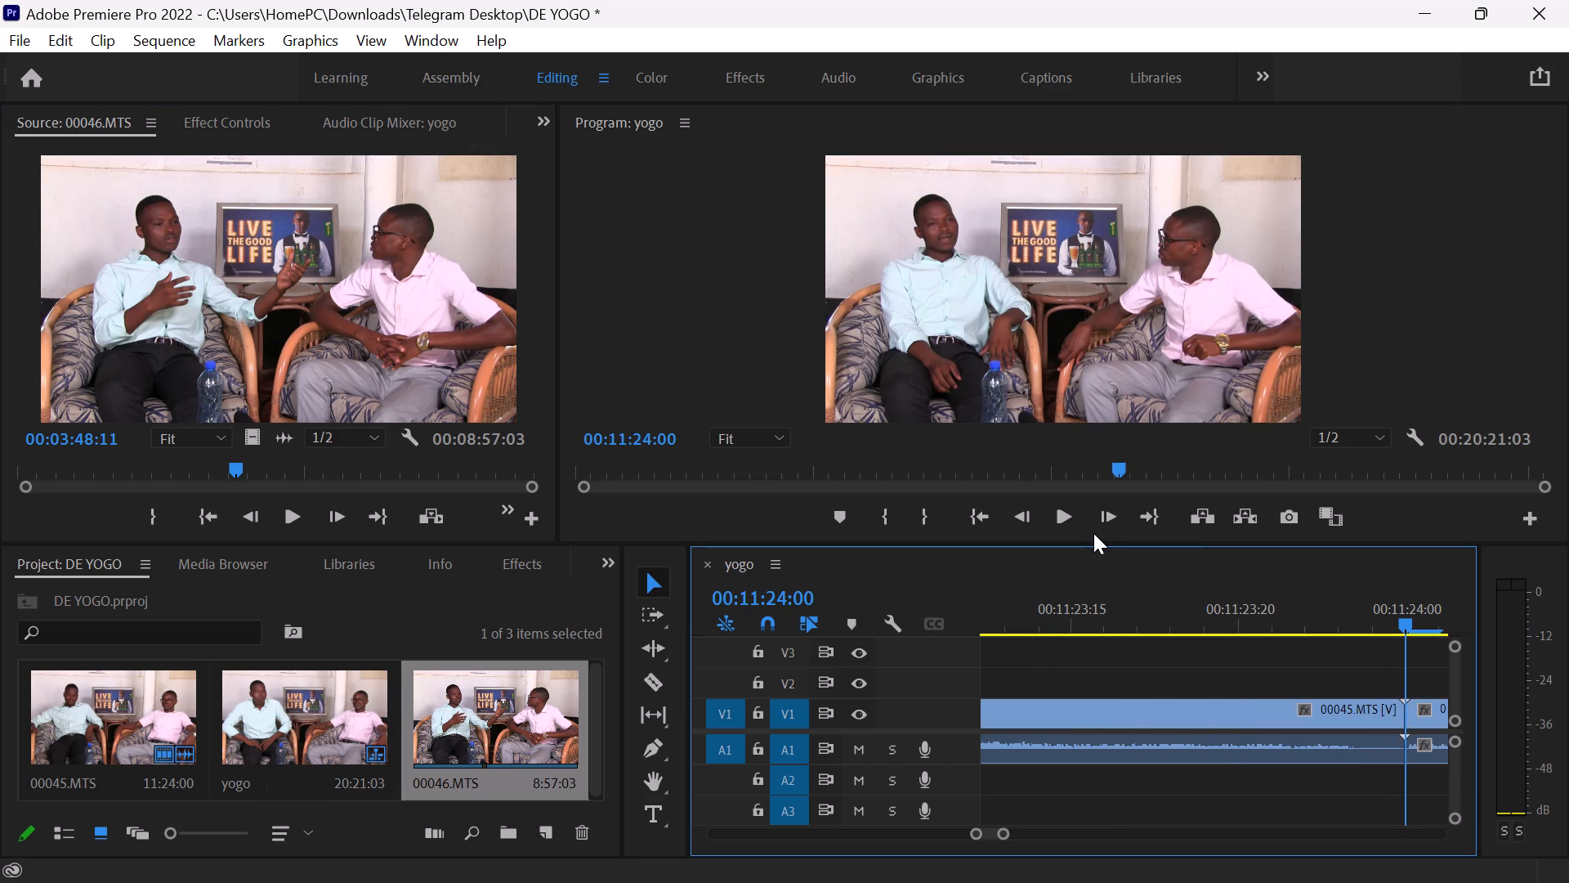
Play the yogo sequence from the join between 00045.MTS and 00046.MTS to preview the added footage.
left_click(1066, 527)
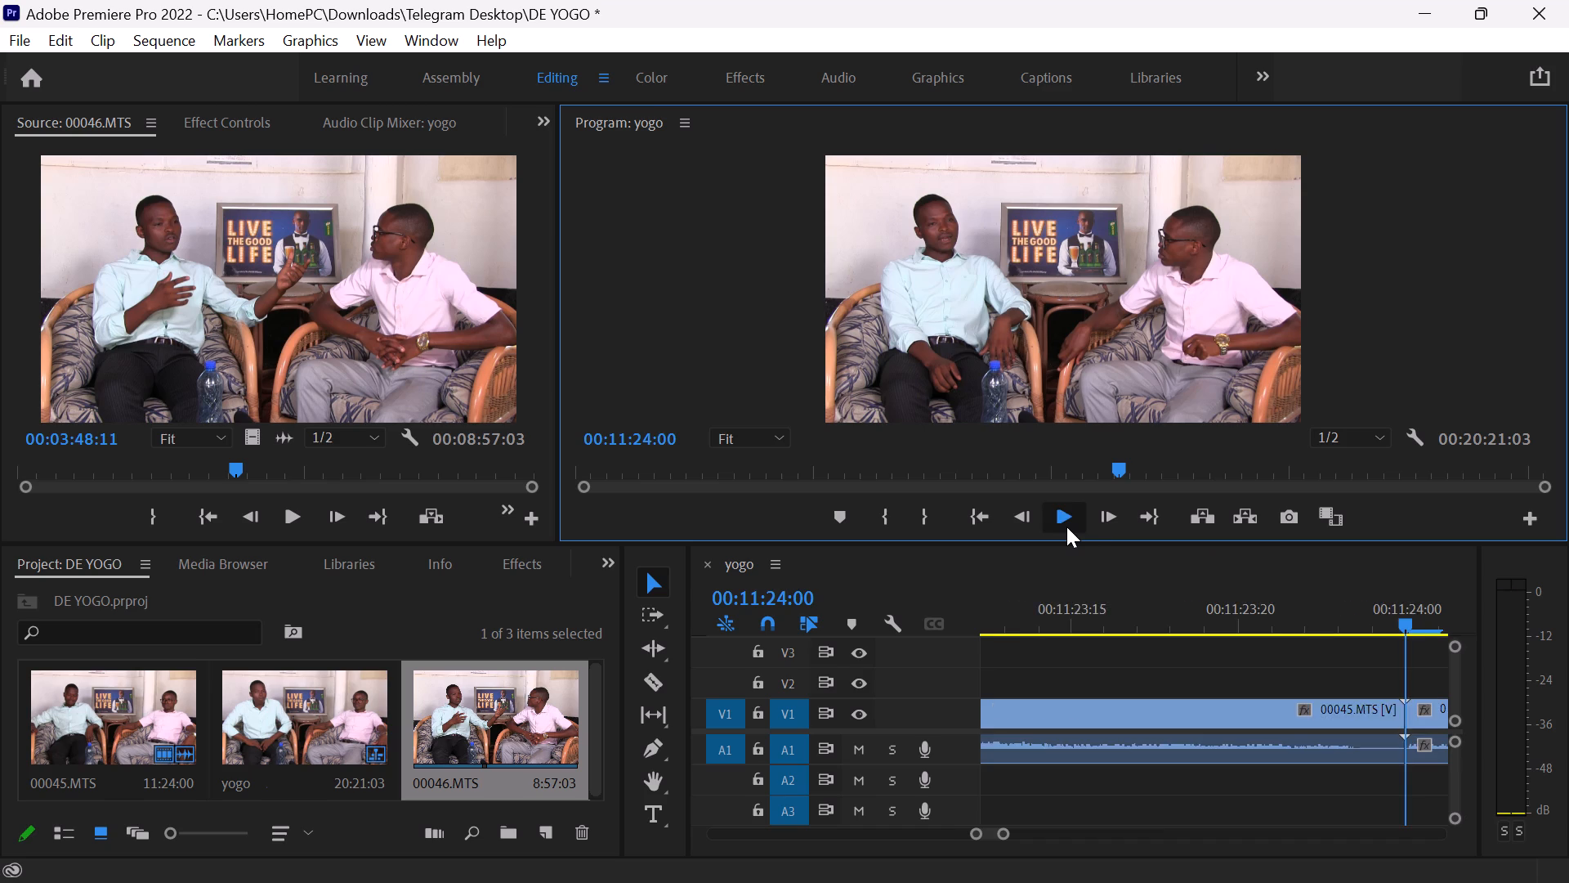
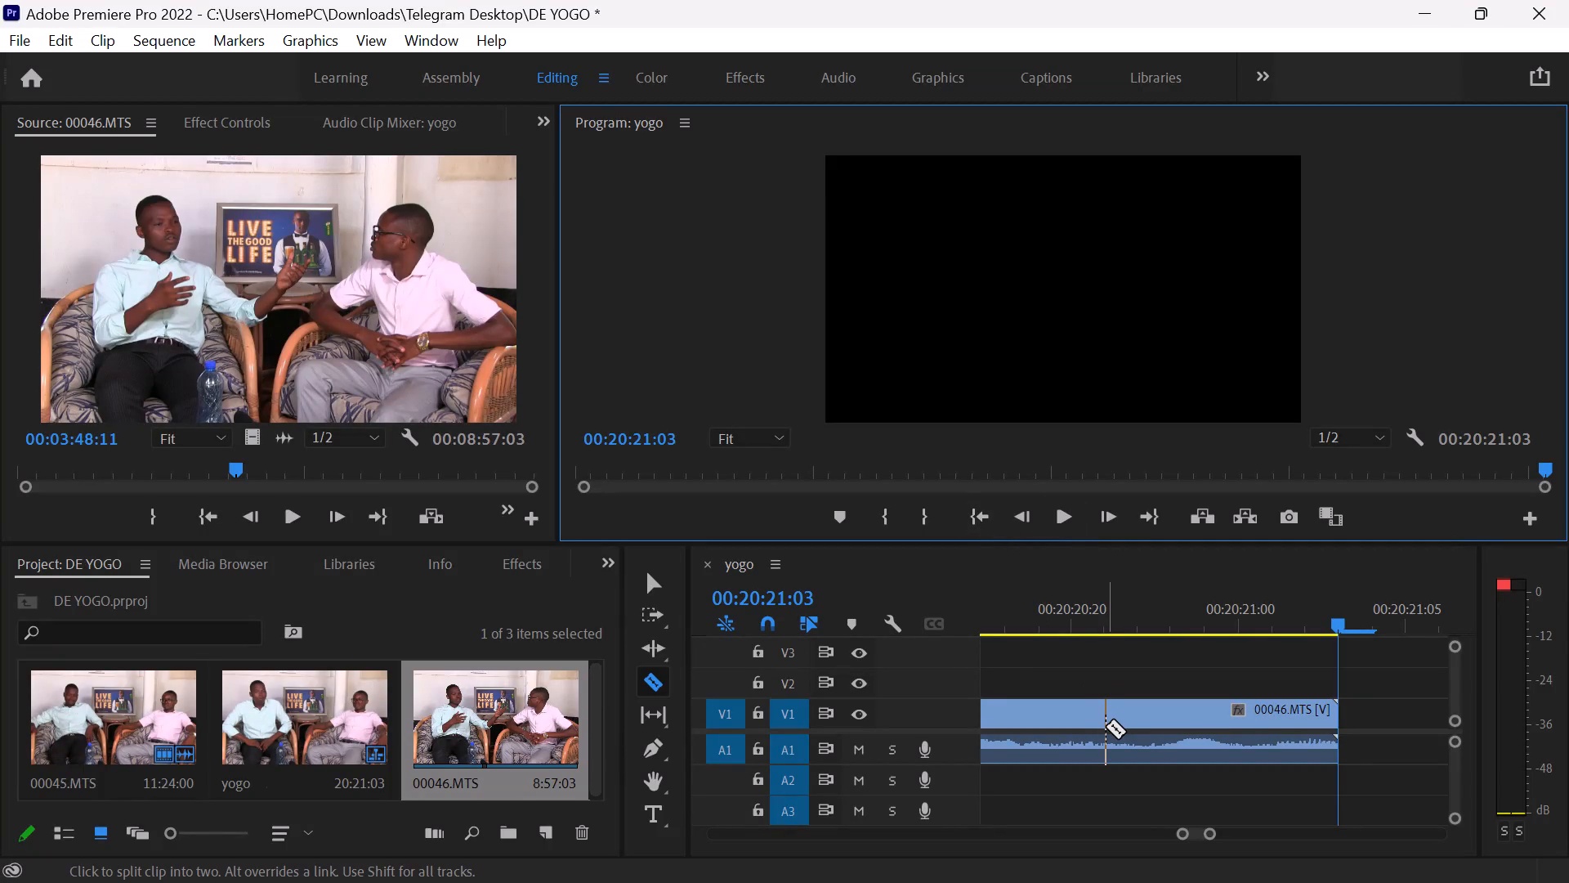
Split 00046.MTS at 00:20:20:21, delete the short piece after the cut with its audio, and set the playhead to 00:20:21:00.
left_click(1115, 745)
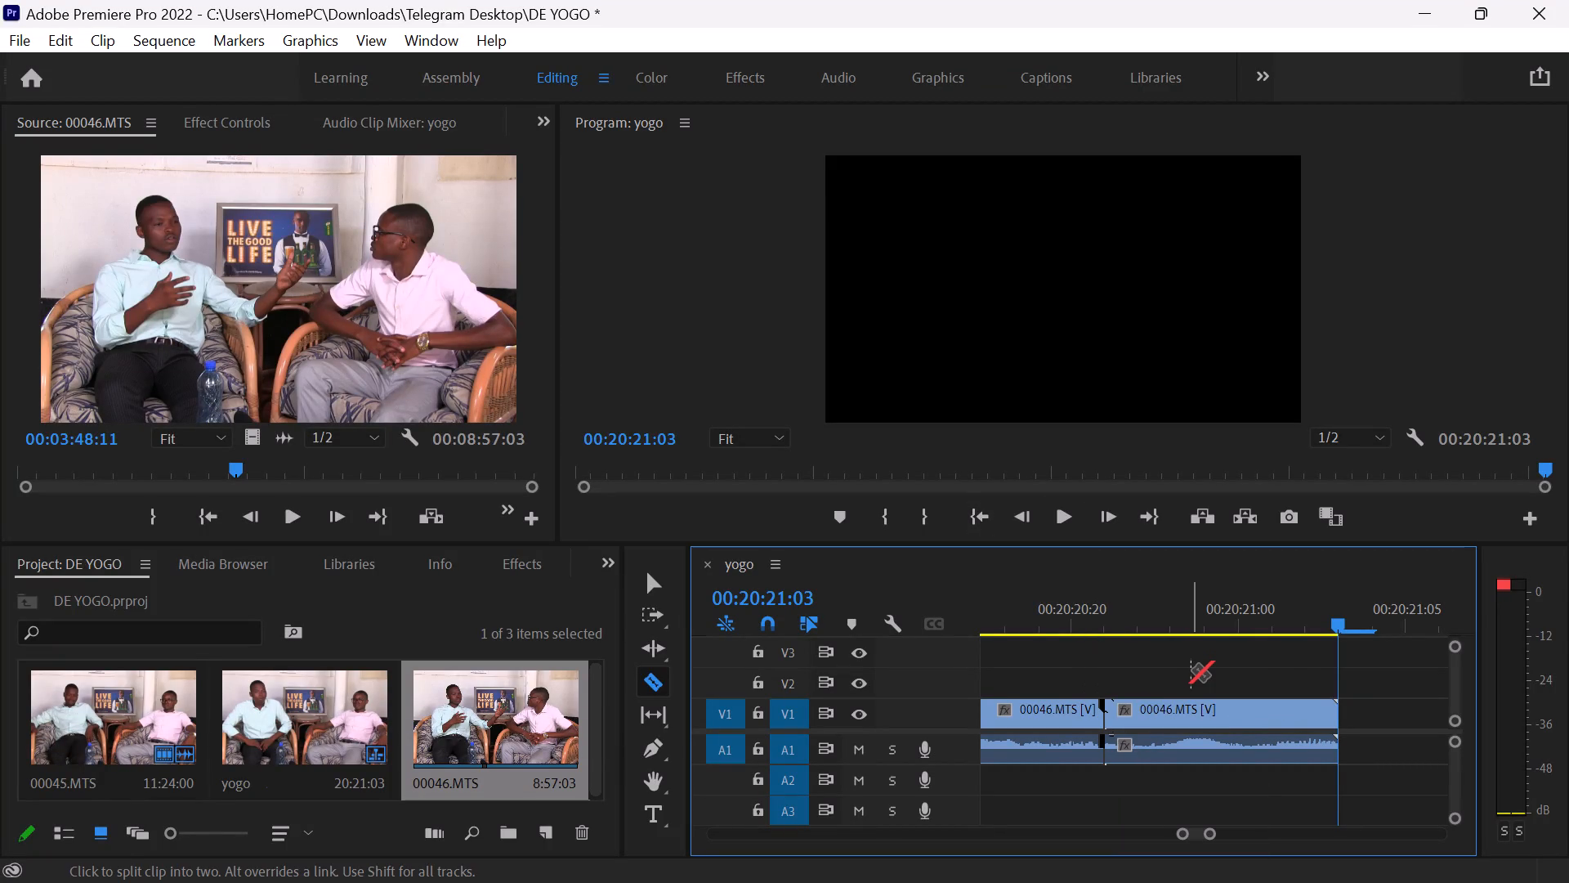
key("v")
left_click(1227, 715)
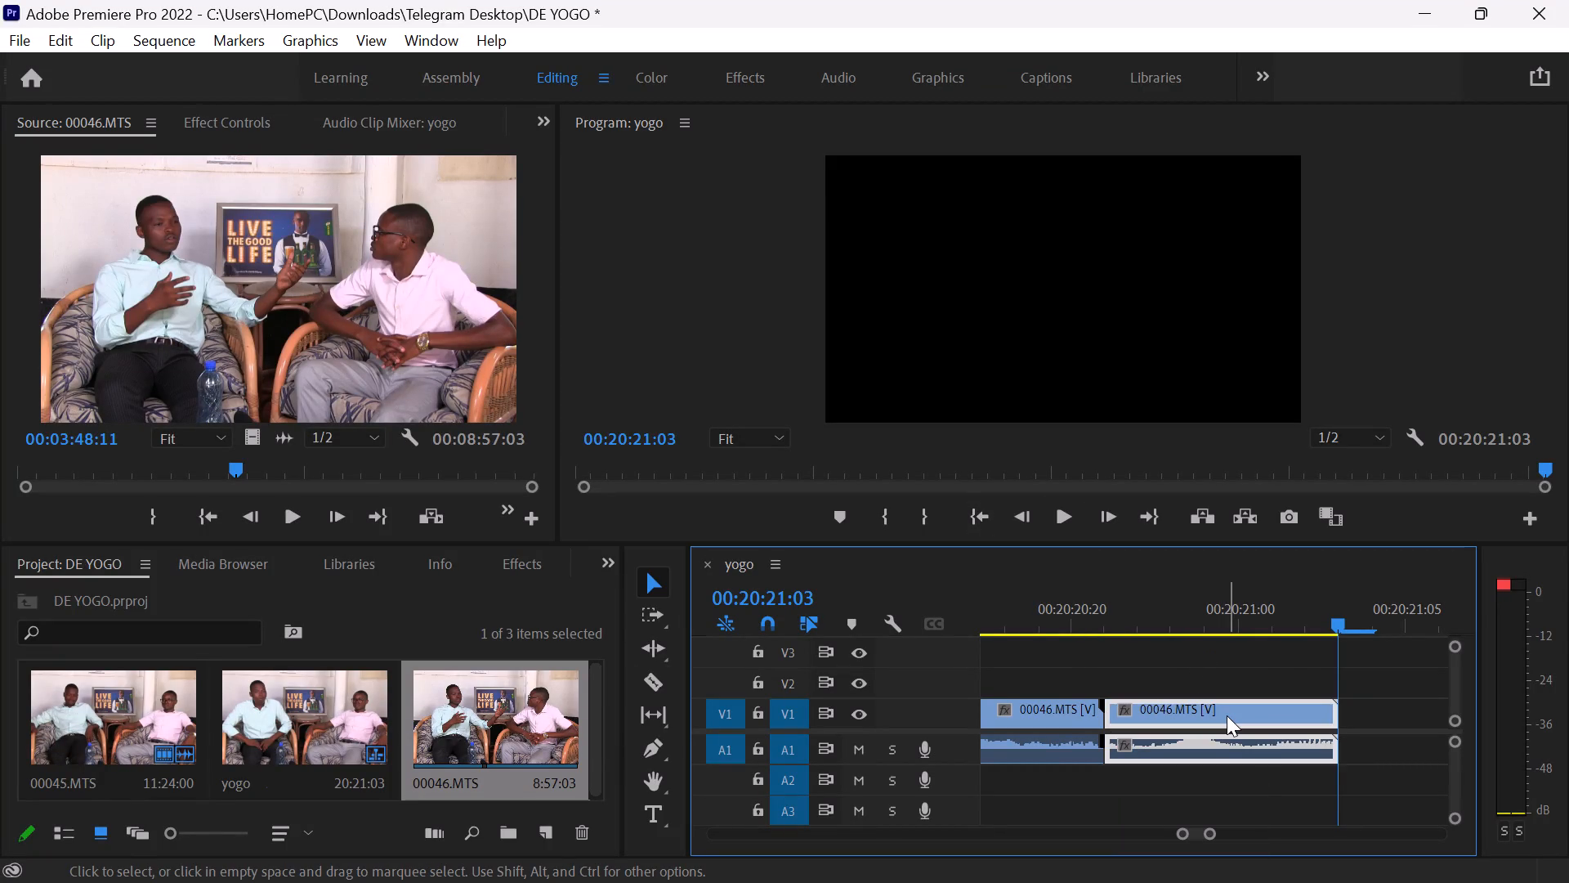
key("BackSpace")
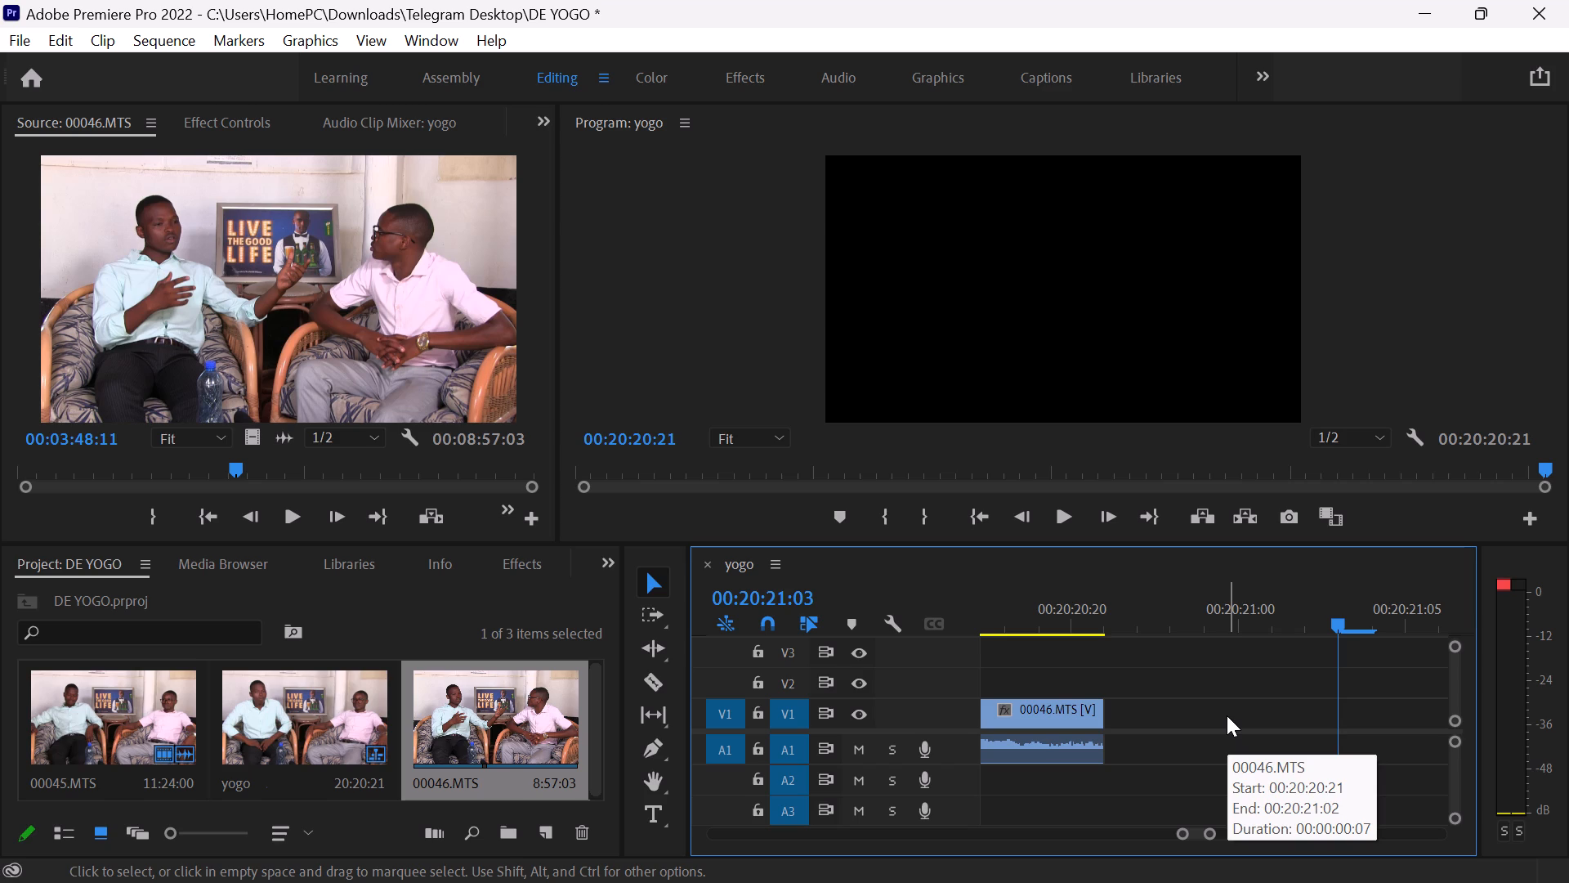
left_click(1242, 627)
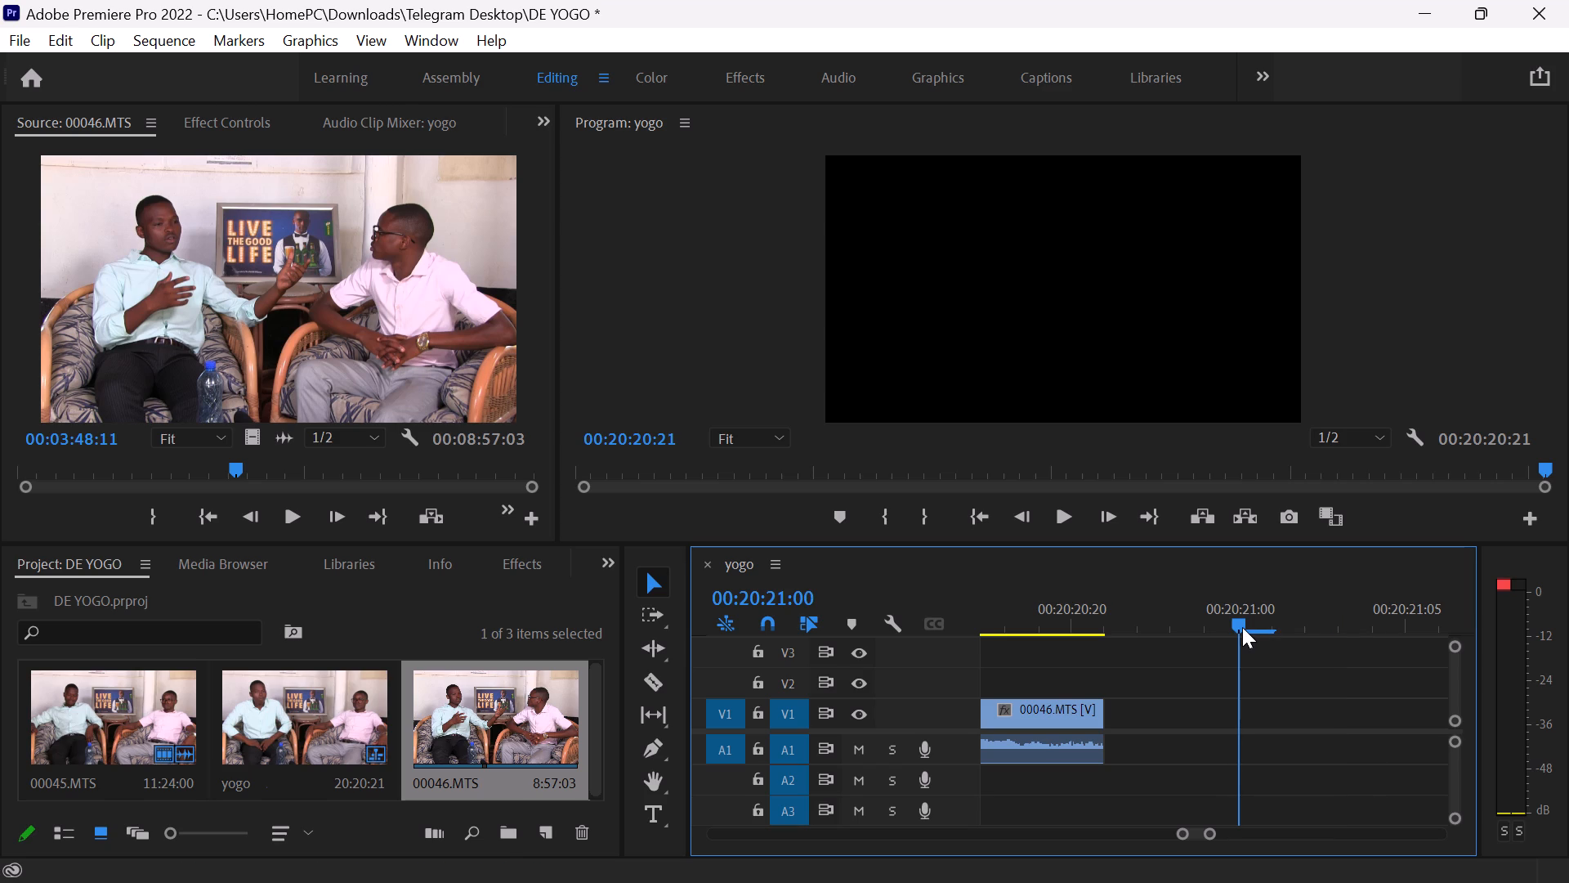
Import the clips 00020 and 00021 from the 02 11 26 folder on New Volume (D:) into the project.
key("ctrl+i")
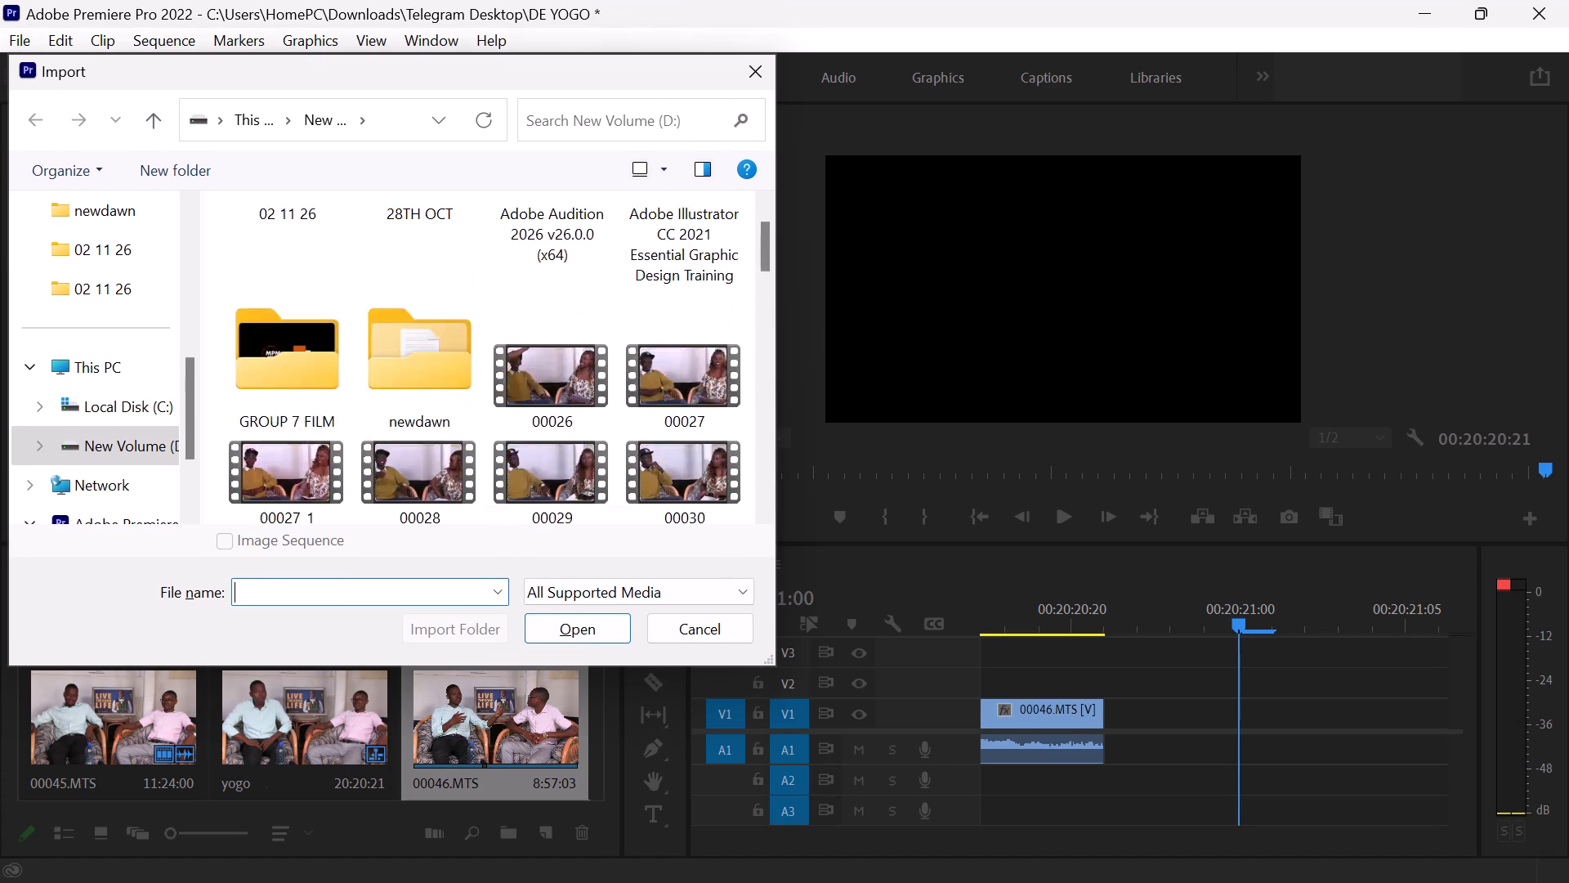
left_click(271, 285)
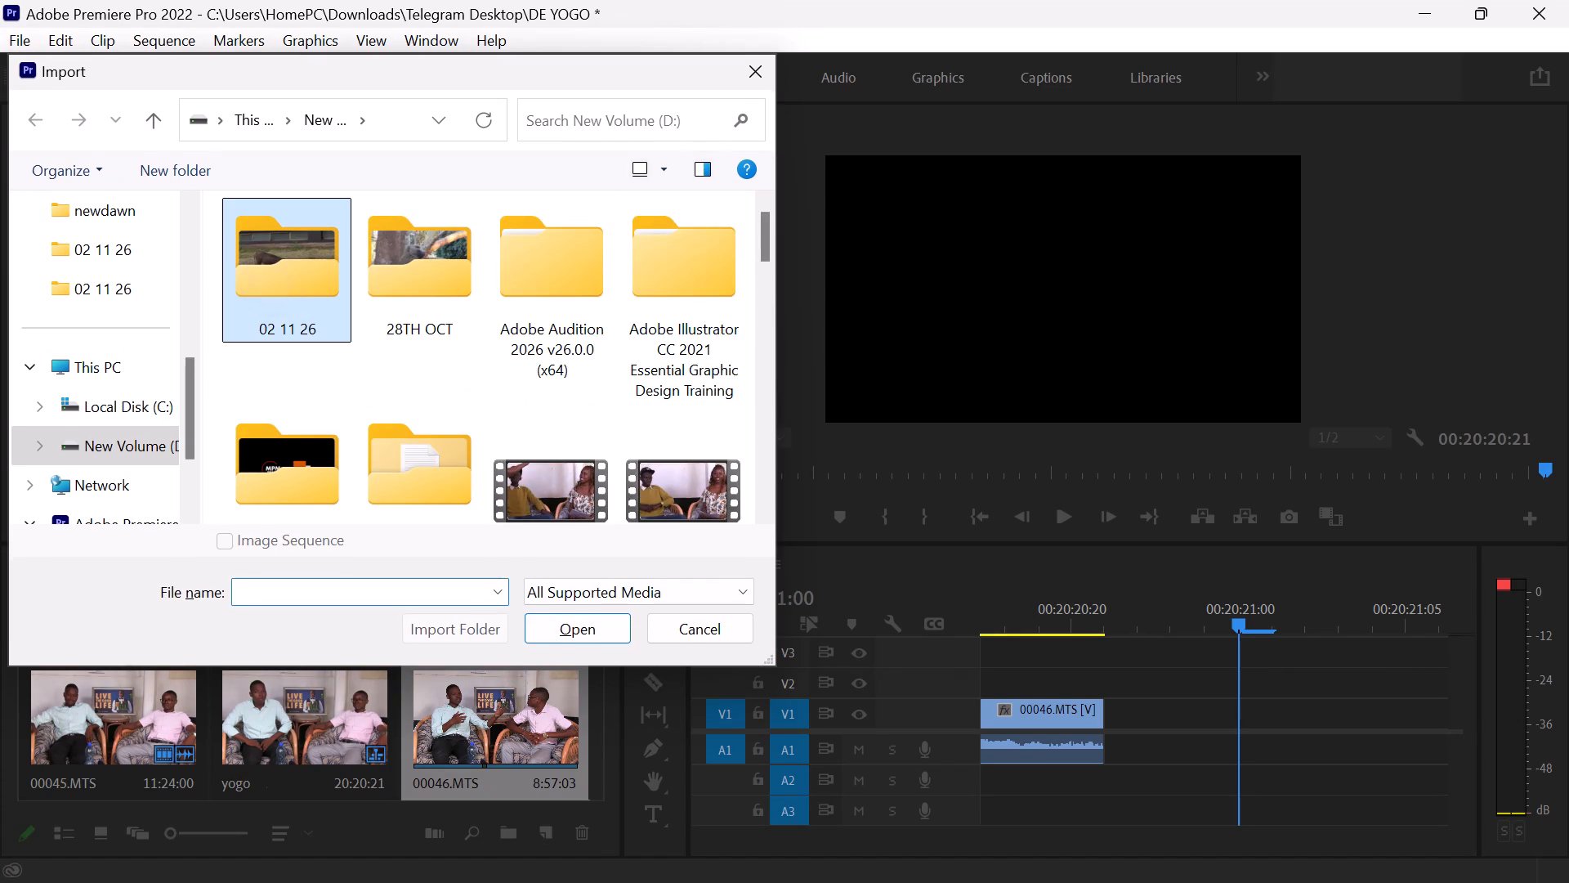
left_click(284, 275)
double_click(279, 277)
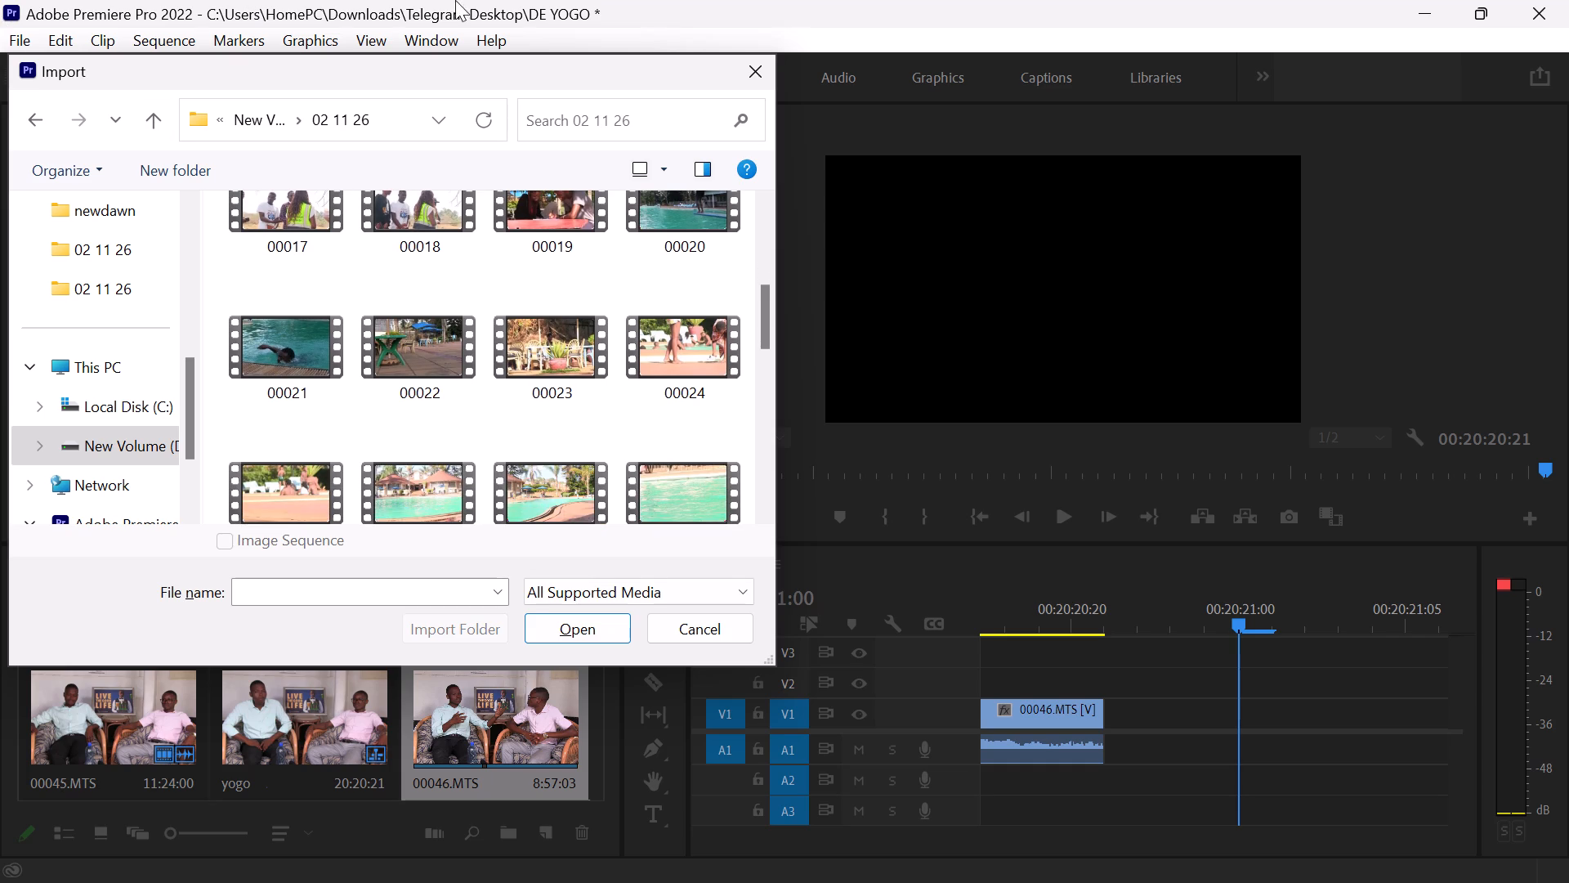
left_click(675, 210)
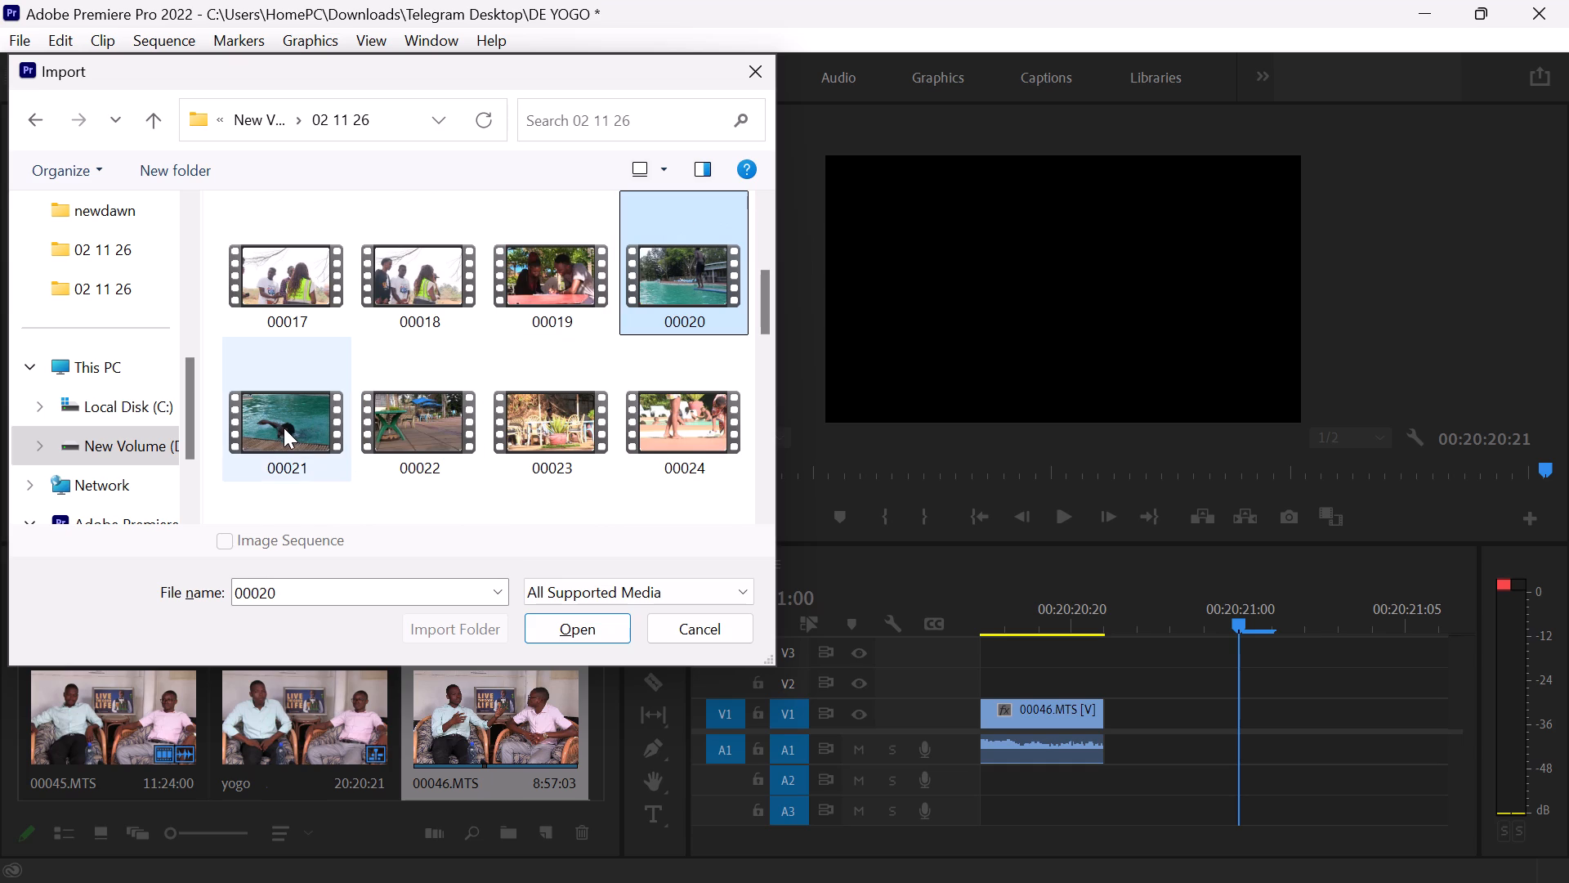
left_click(284, 428)
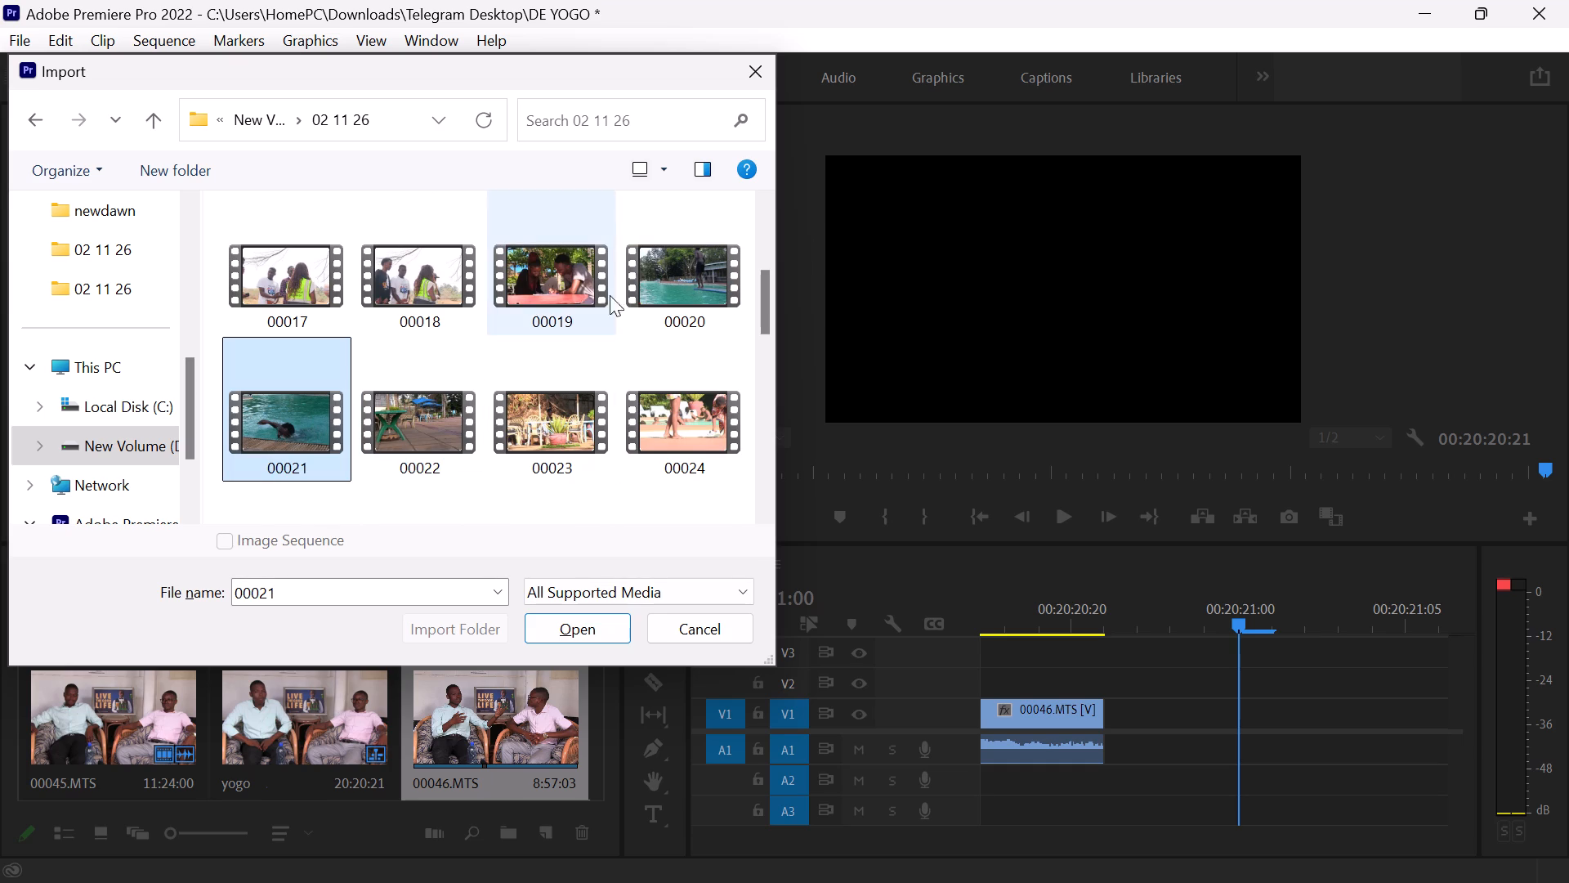
left_click(668, 289, "shift")
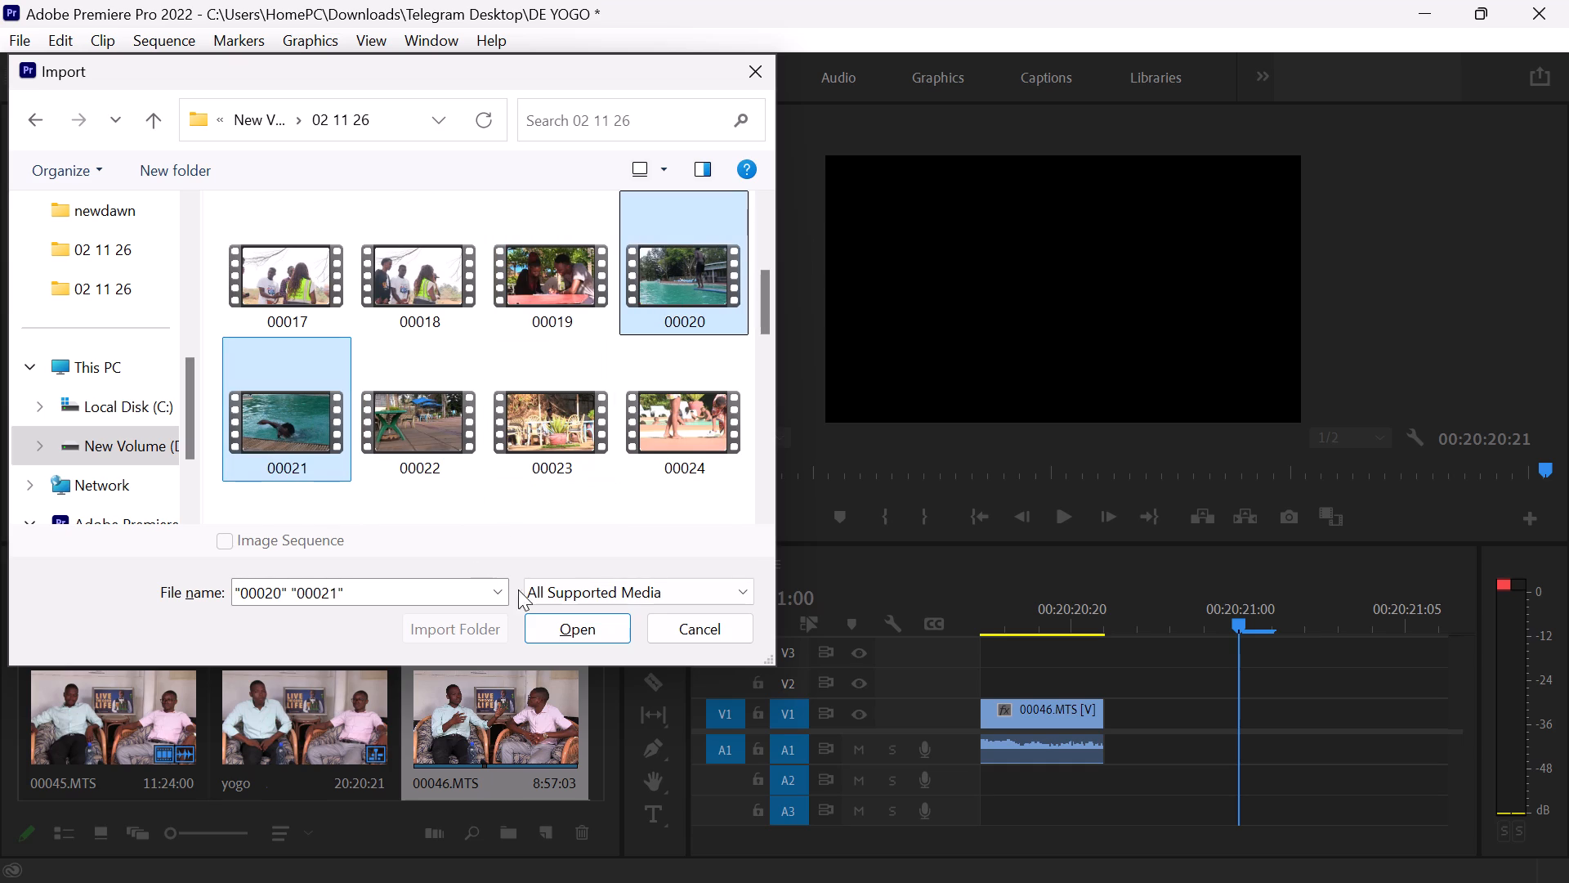
left_click(565, 621)
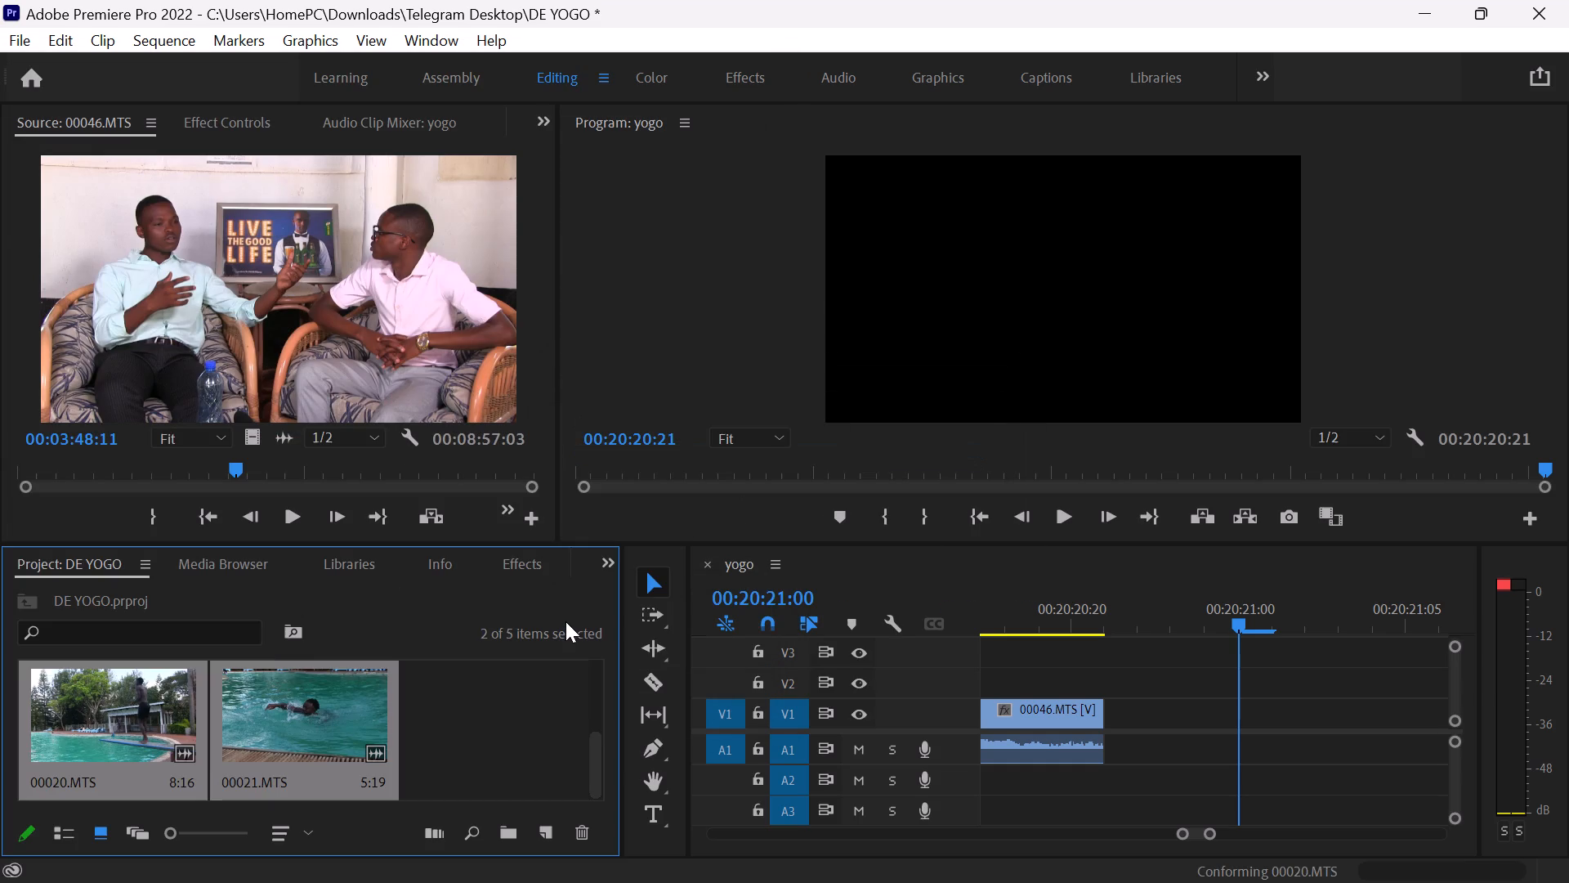
Place the 00020.MTS clip with its audio on V1 and A1 of the yogo sequence, starting at 00:20:21:00.
double_click(114, 773)
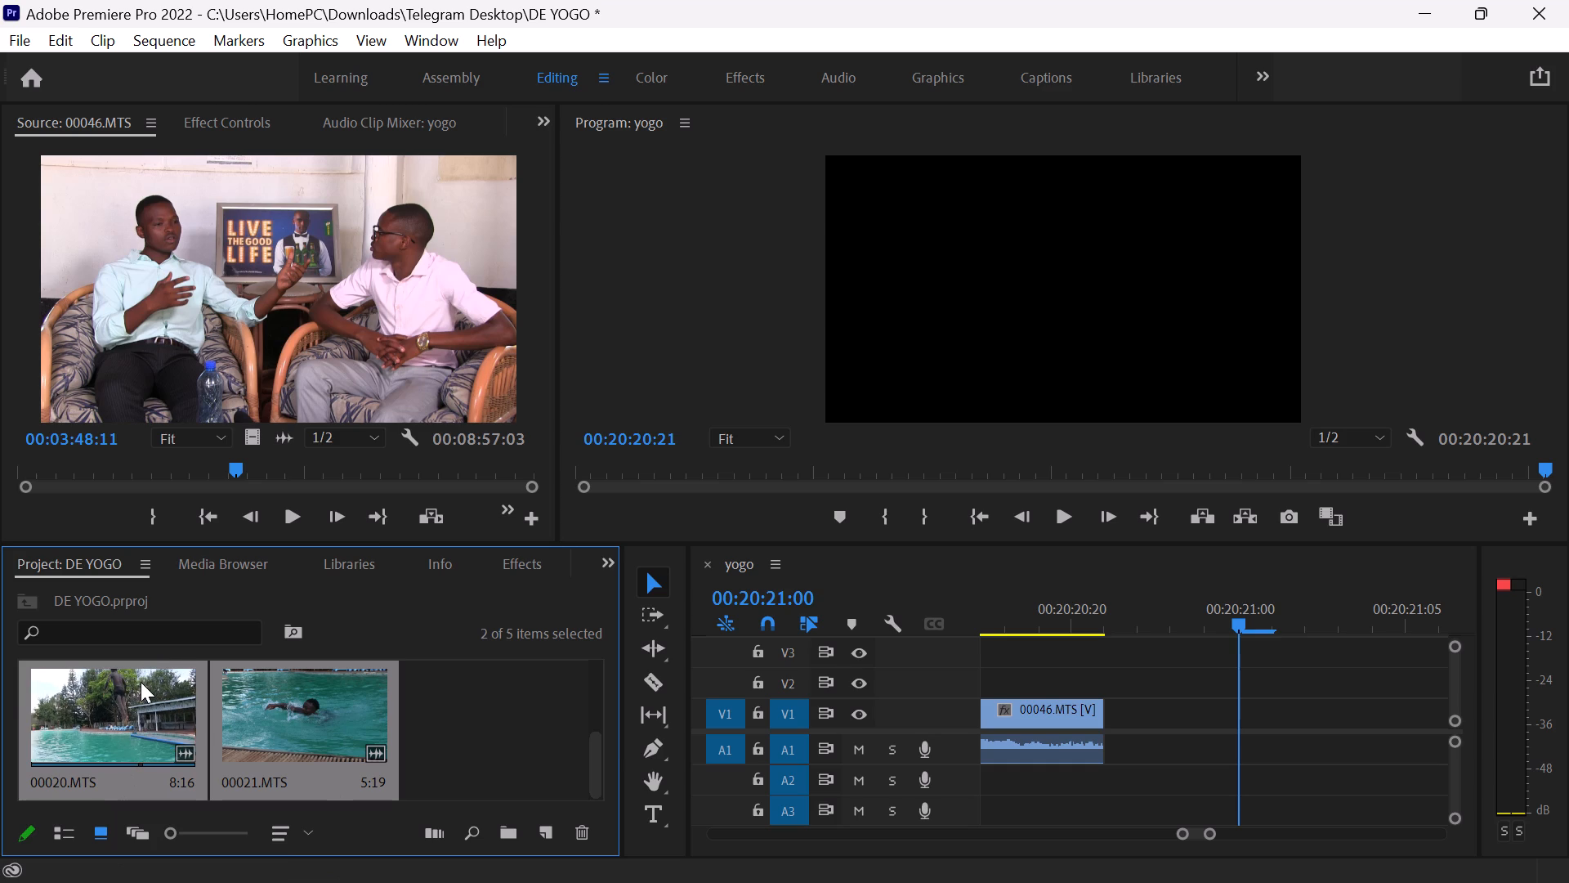
double_click(129, 701)
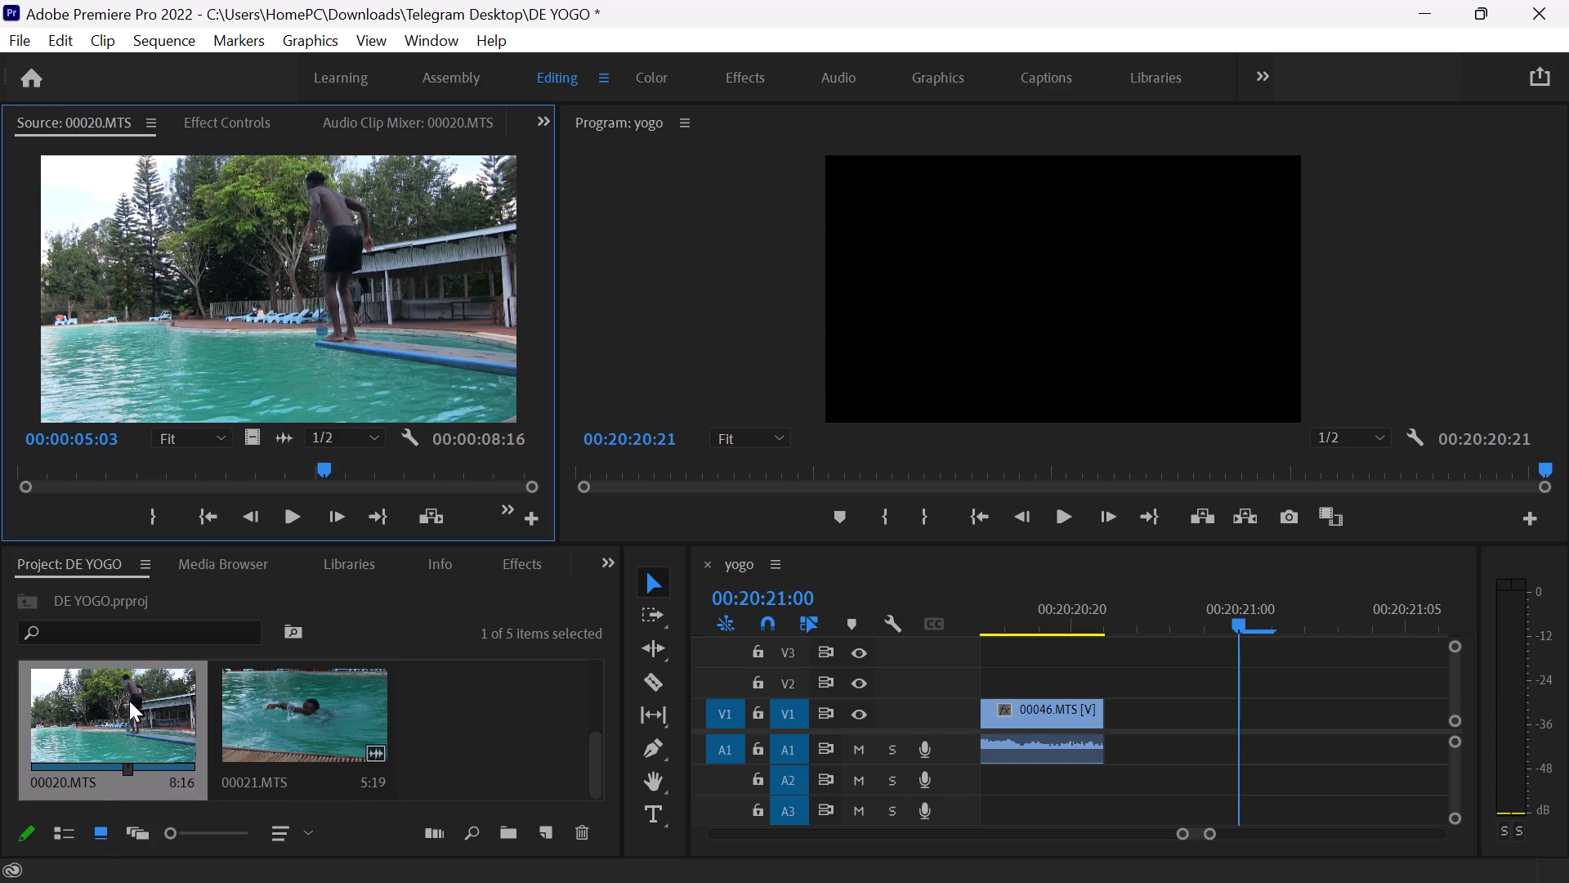
left_click_drag(268, 352, 687, 619)
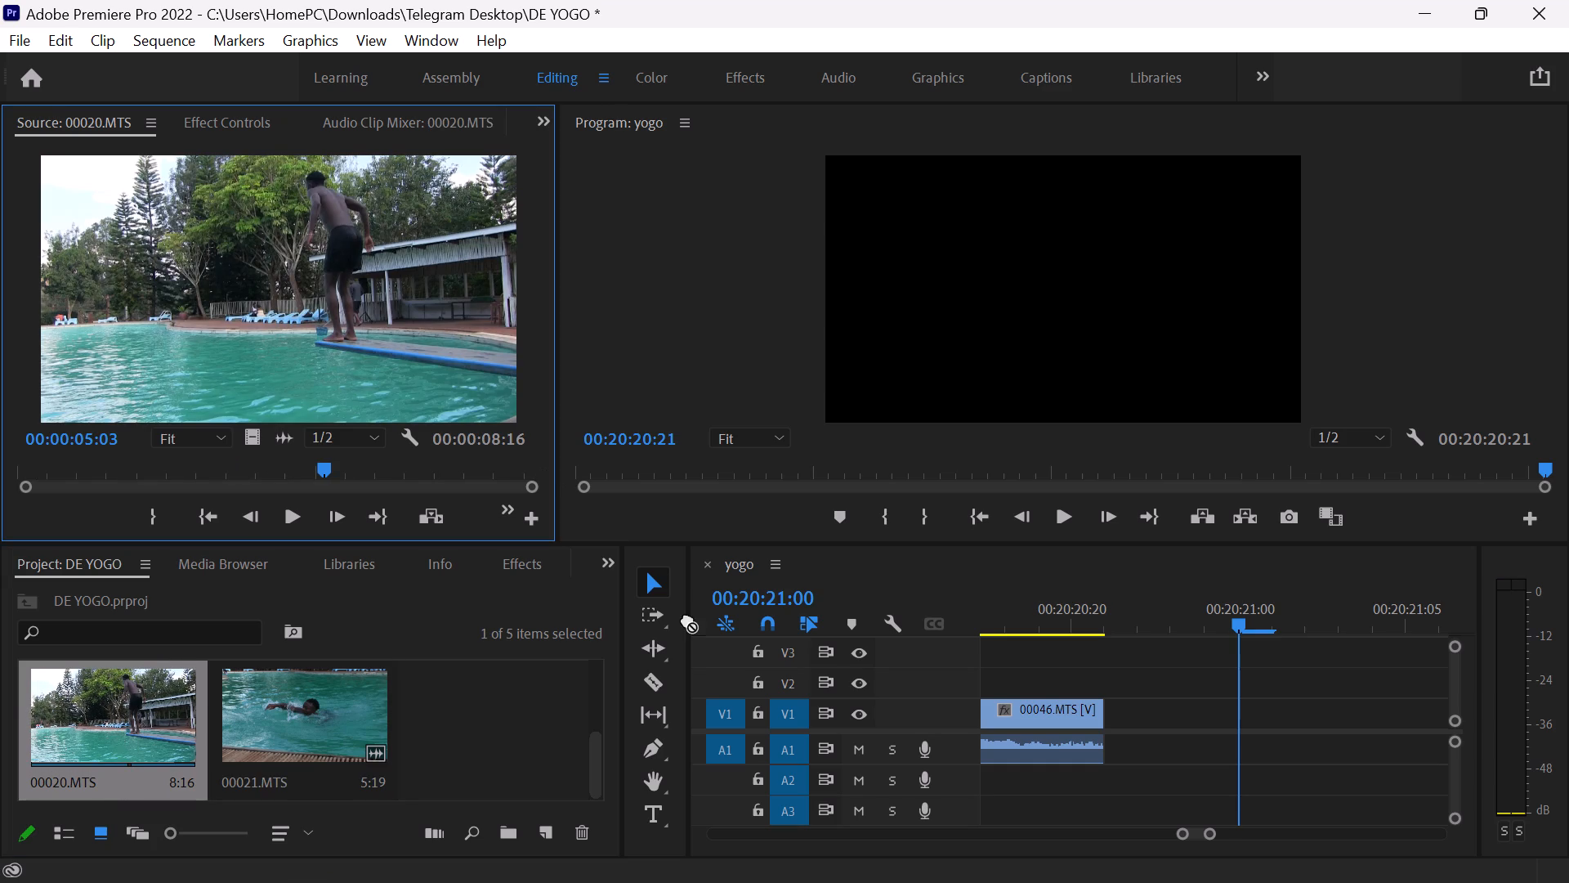
left_click_drag(687, 619, 1234, 715)
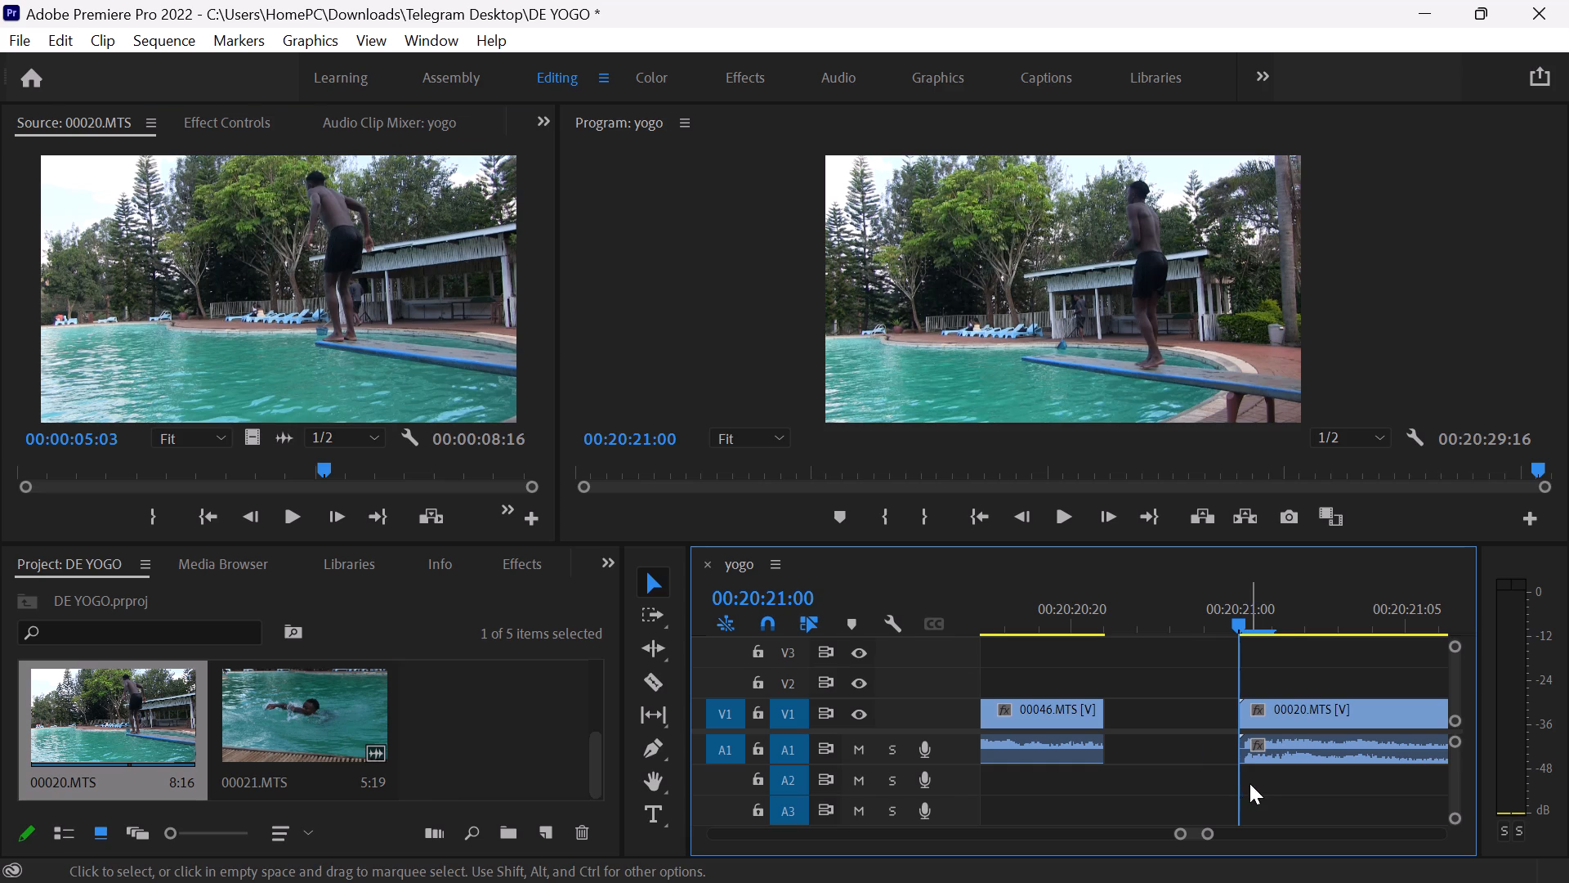
Play the yogo sequence from 00:20:21:00 to preview the 00020.MTS pool footage through to its end.
left_click_drag(1180, 791, 1028, 809)
left_click_drag(1028, 809, 1111, 777)
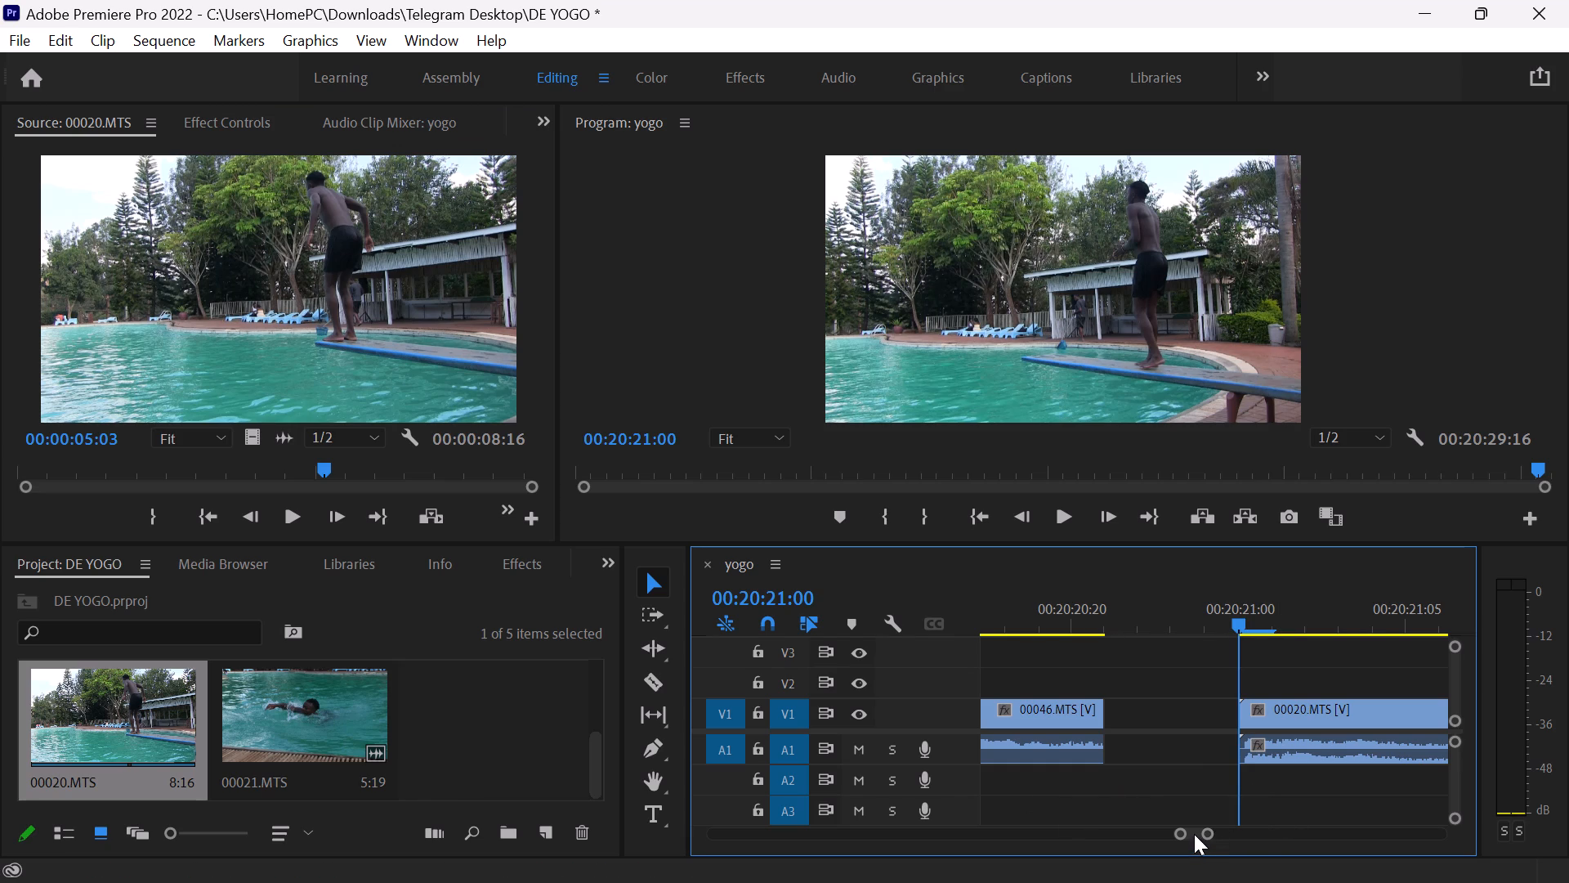
left_click_drag(1194, 834, 1169, 845)
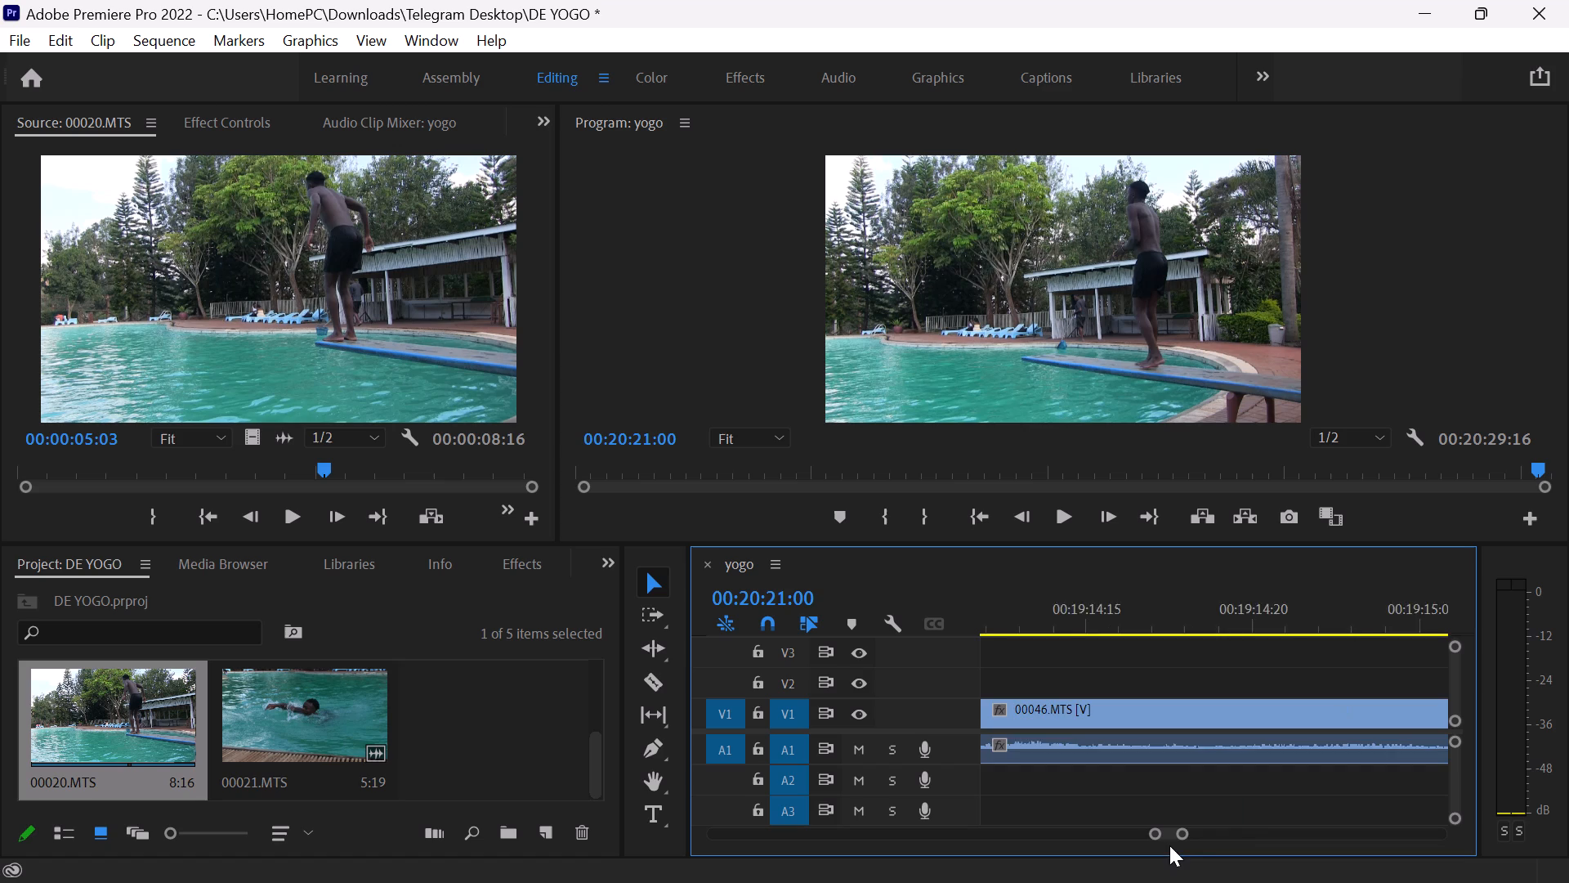
left_click_drag(1169, 845, 1204, 841)
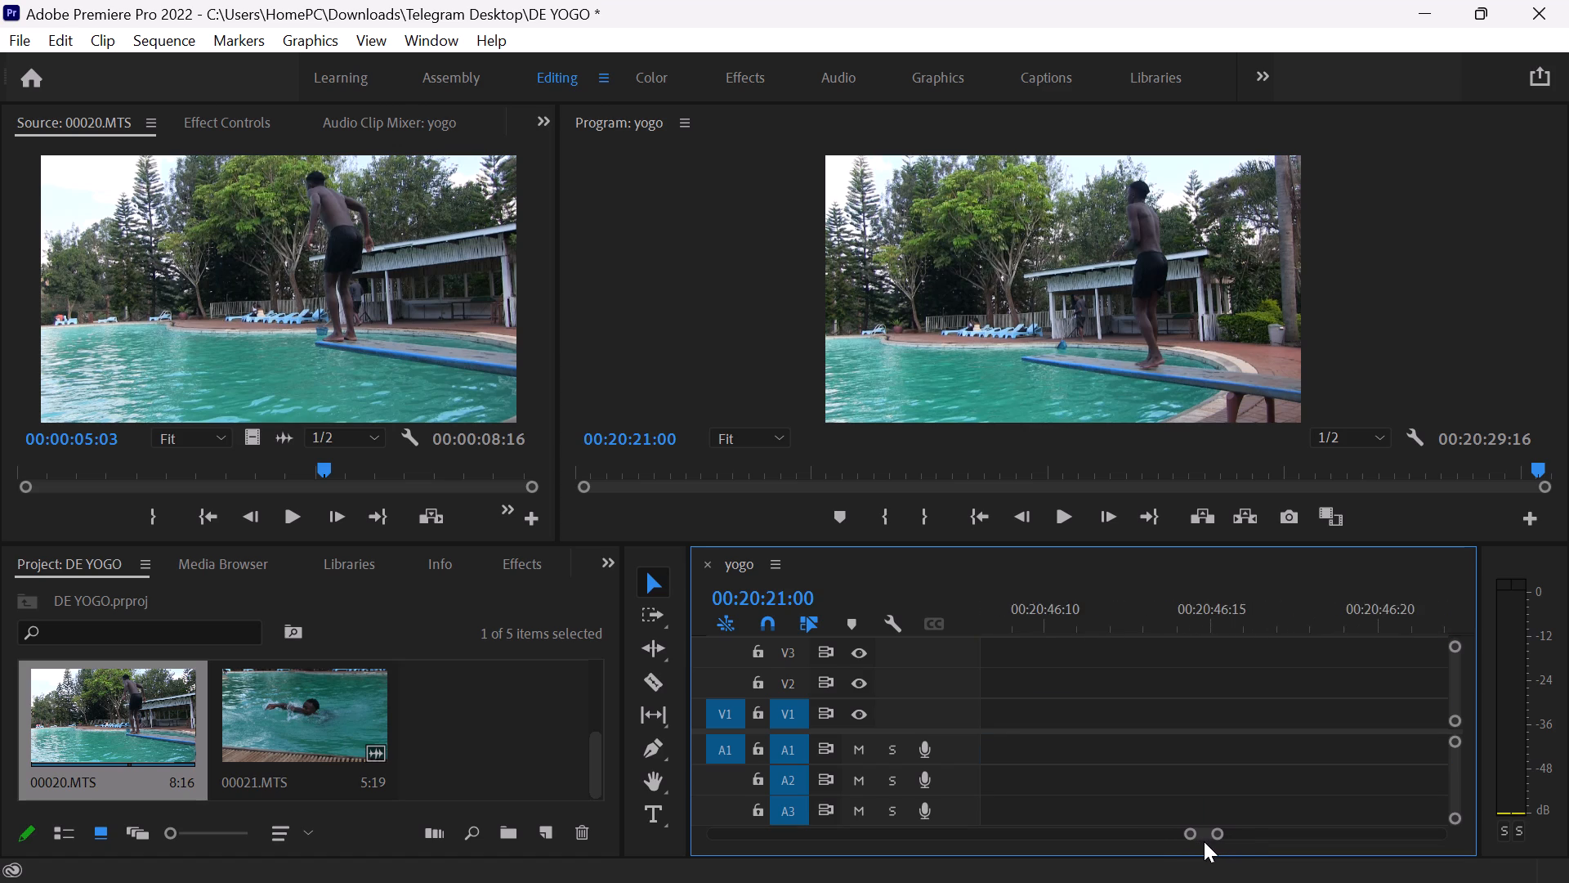
left_click_drag(1204, 841, 1194, 842)
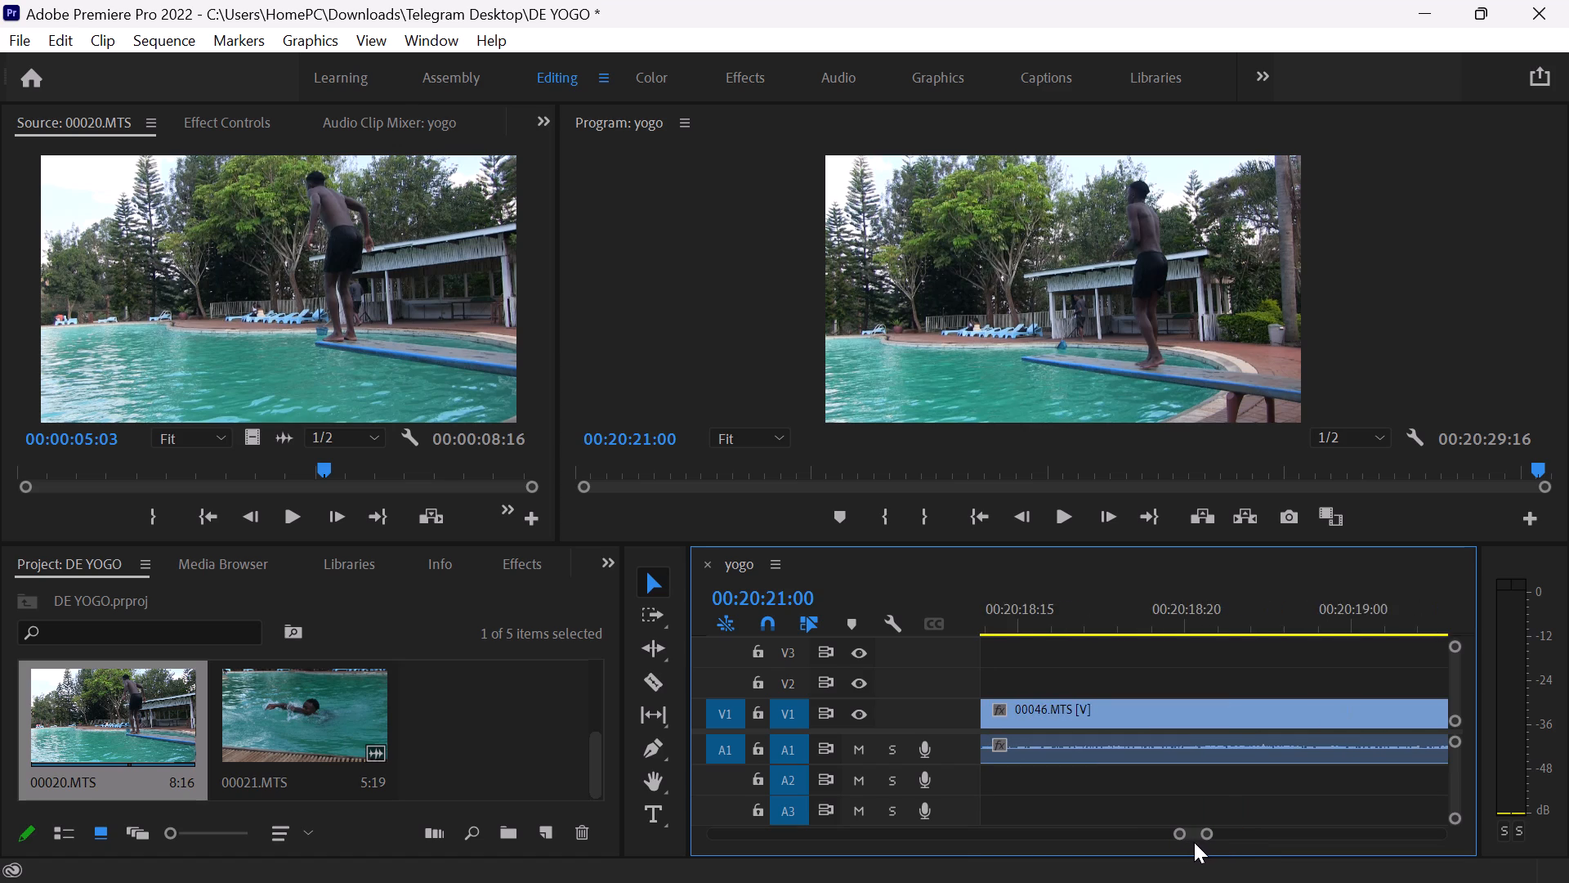
left_click_drag(1194, 842, 1194, 845)
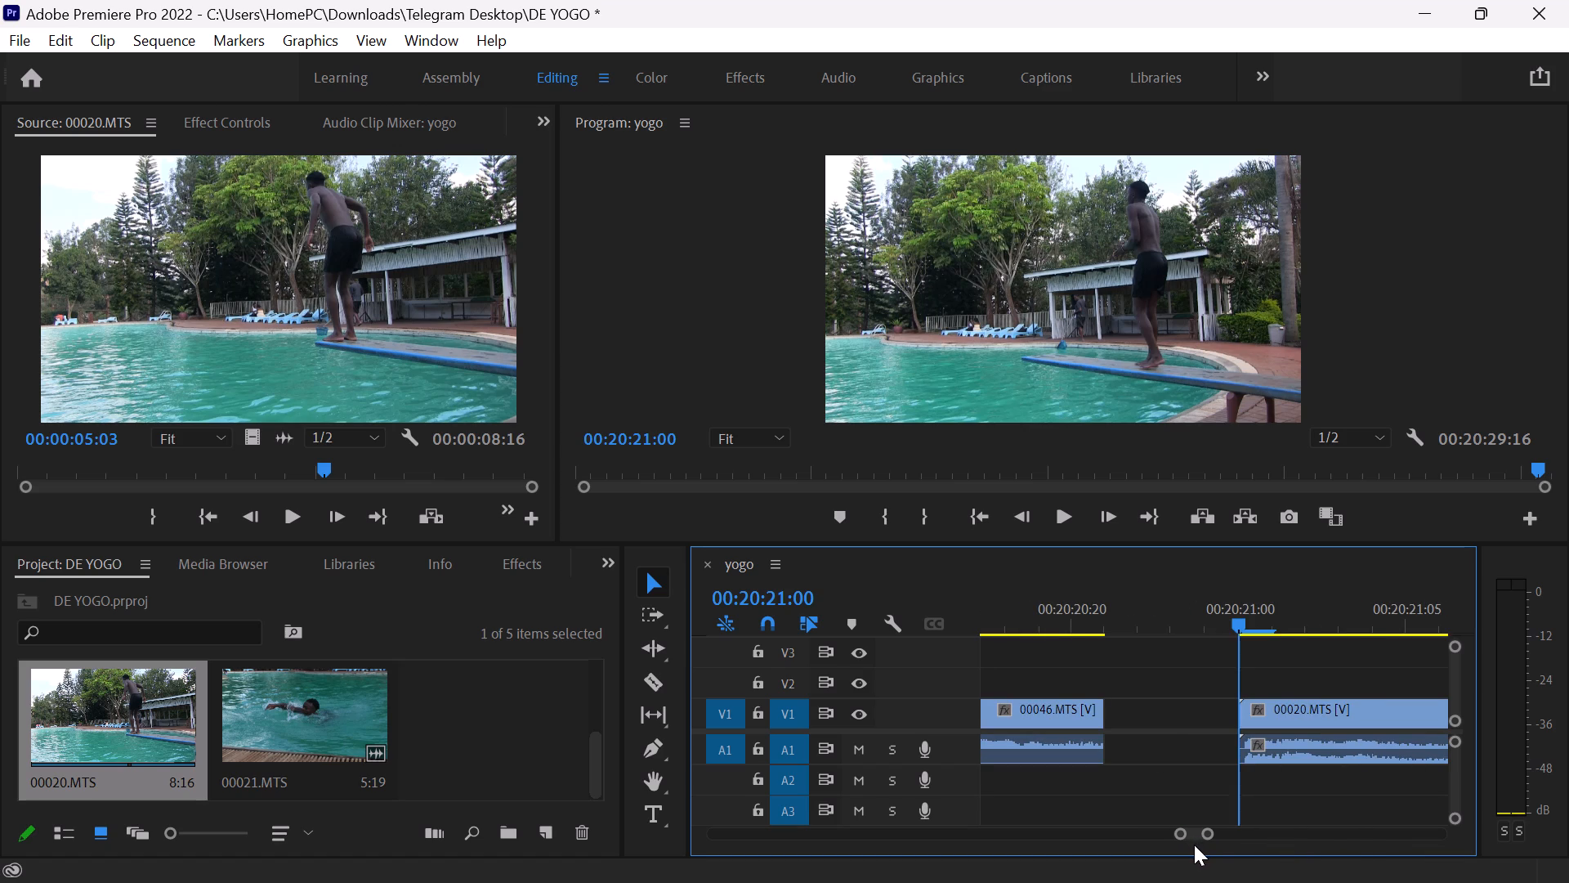
left_click(1061, 526)
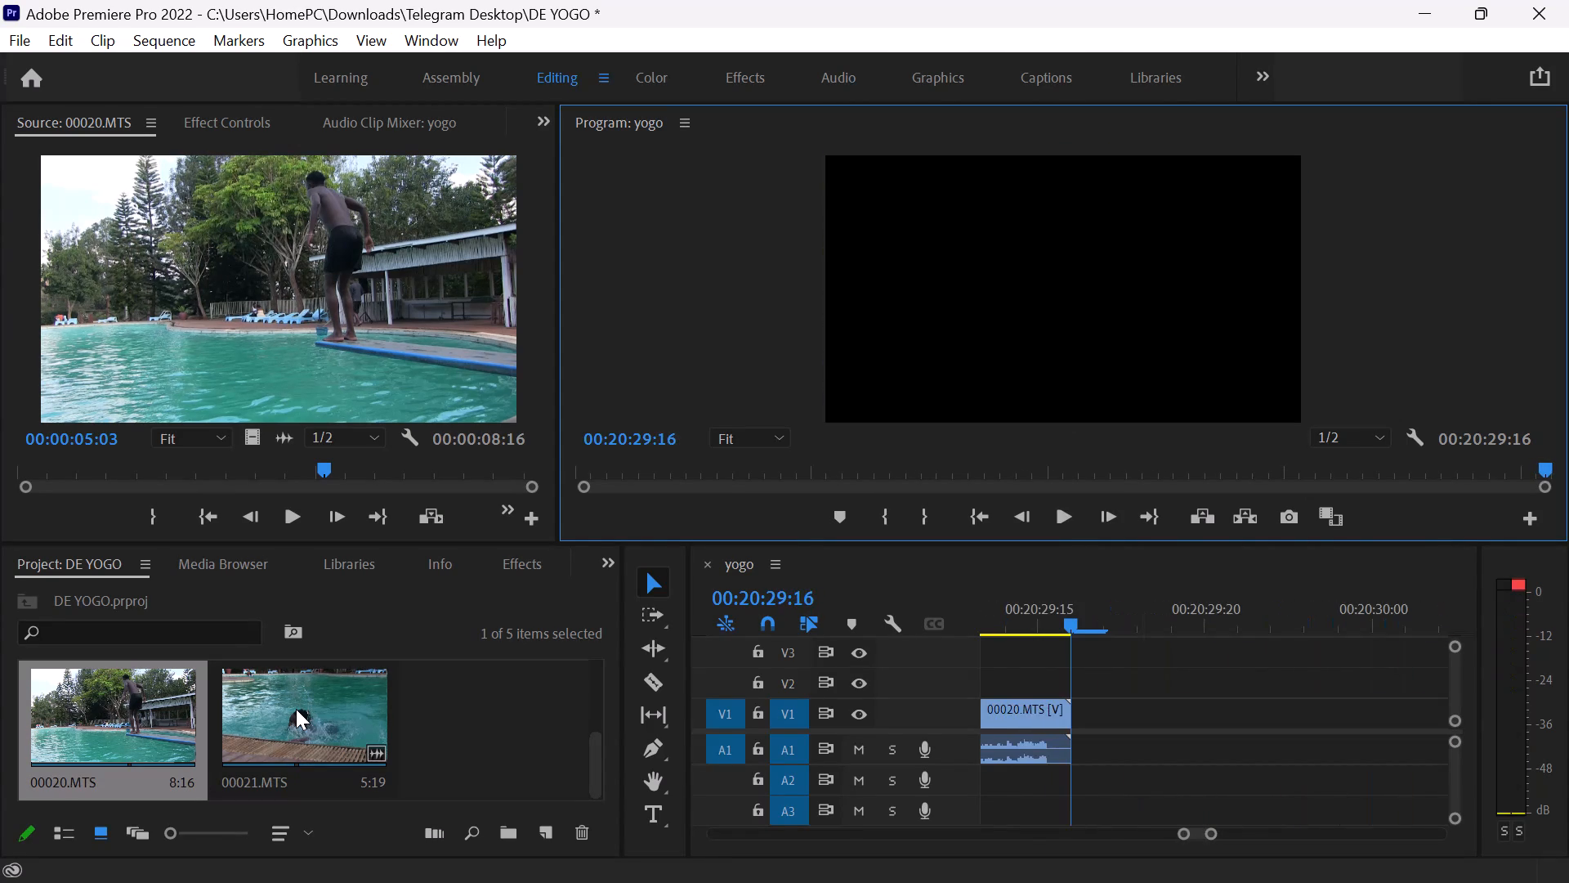
Append the 00021.MTS clip with its audio to V1 and A1, directly after 00020.MTS at 00:20:29:16.
double_click(296, 709)
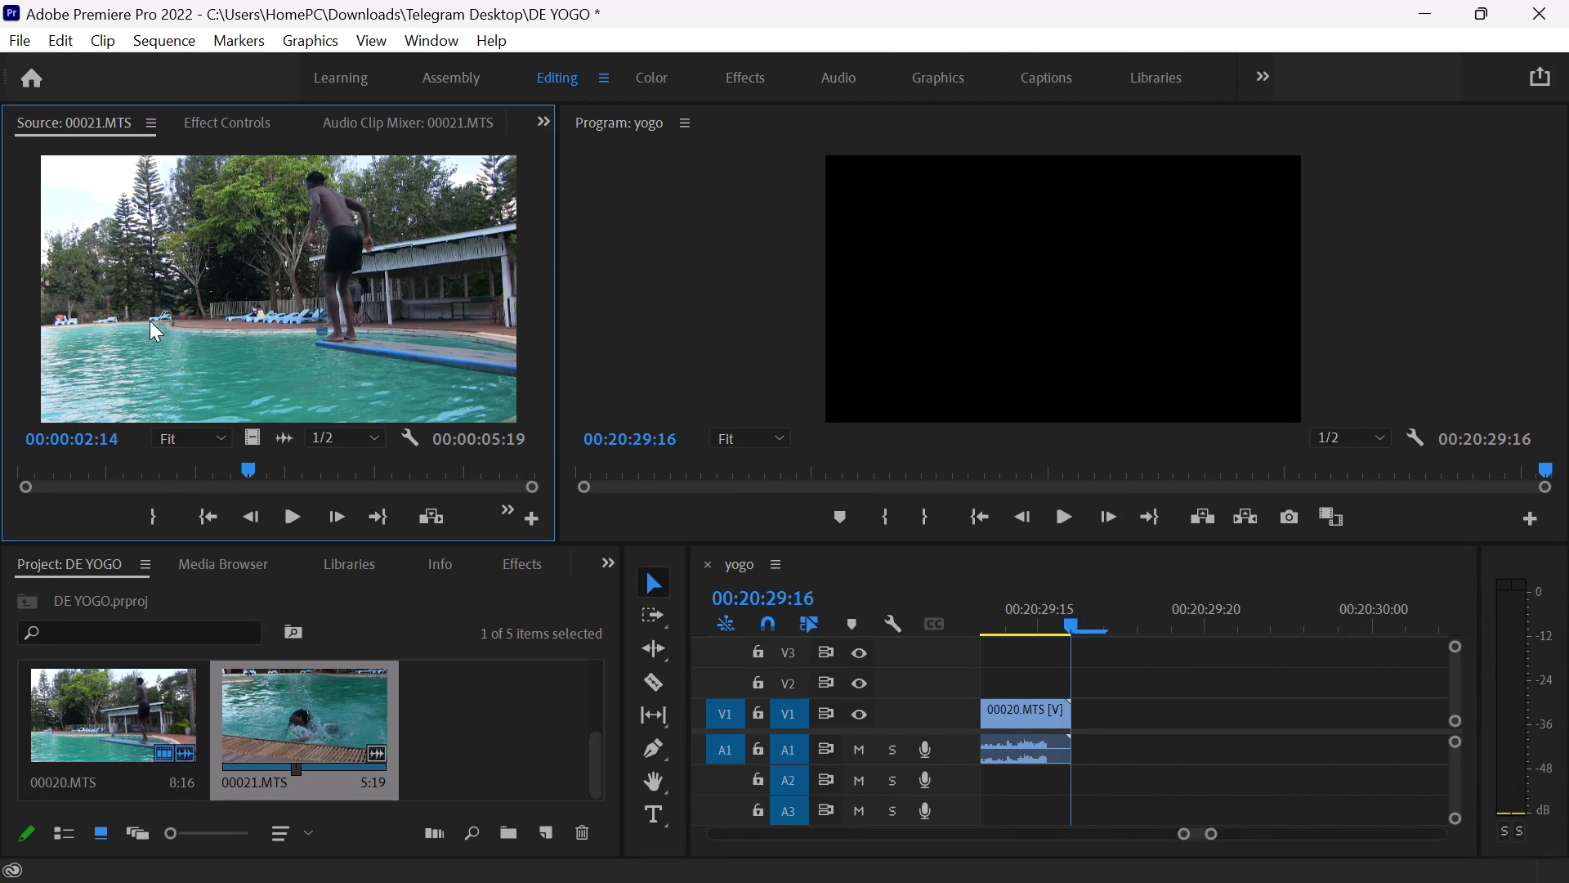
left_click(149, 320)
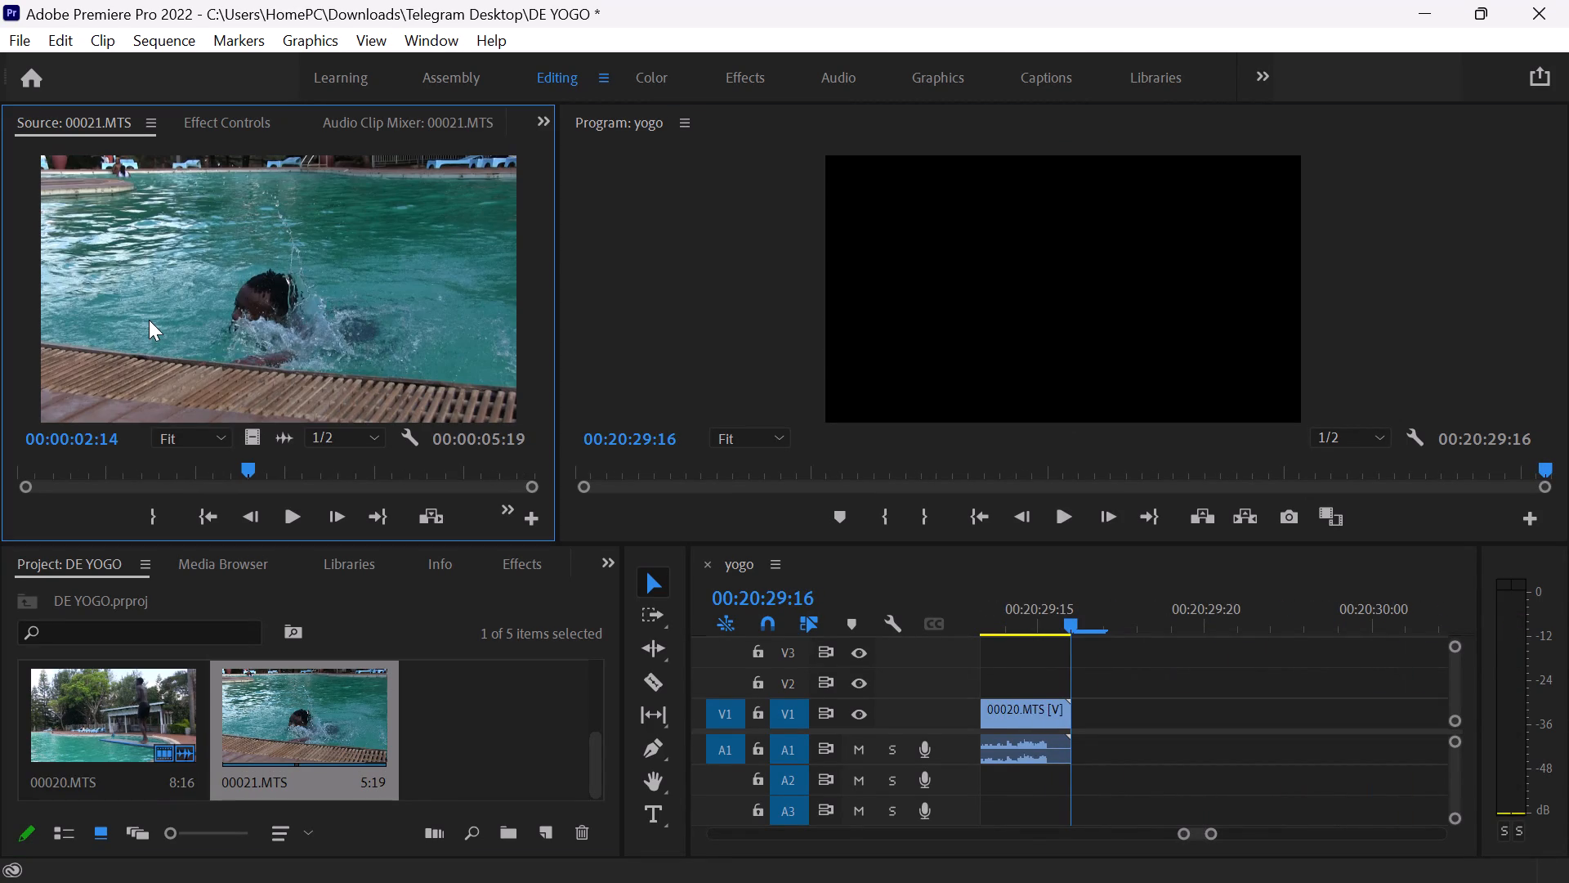
left_click_drag(149, 320, 719, 497)
left_click_drag(719, 497, 1105, 695)
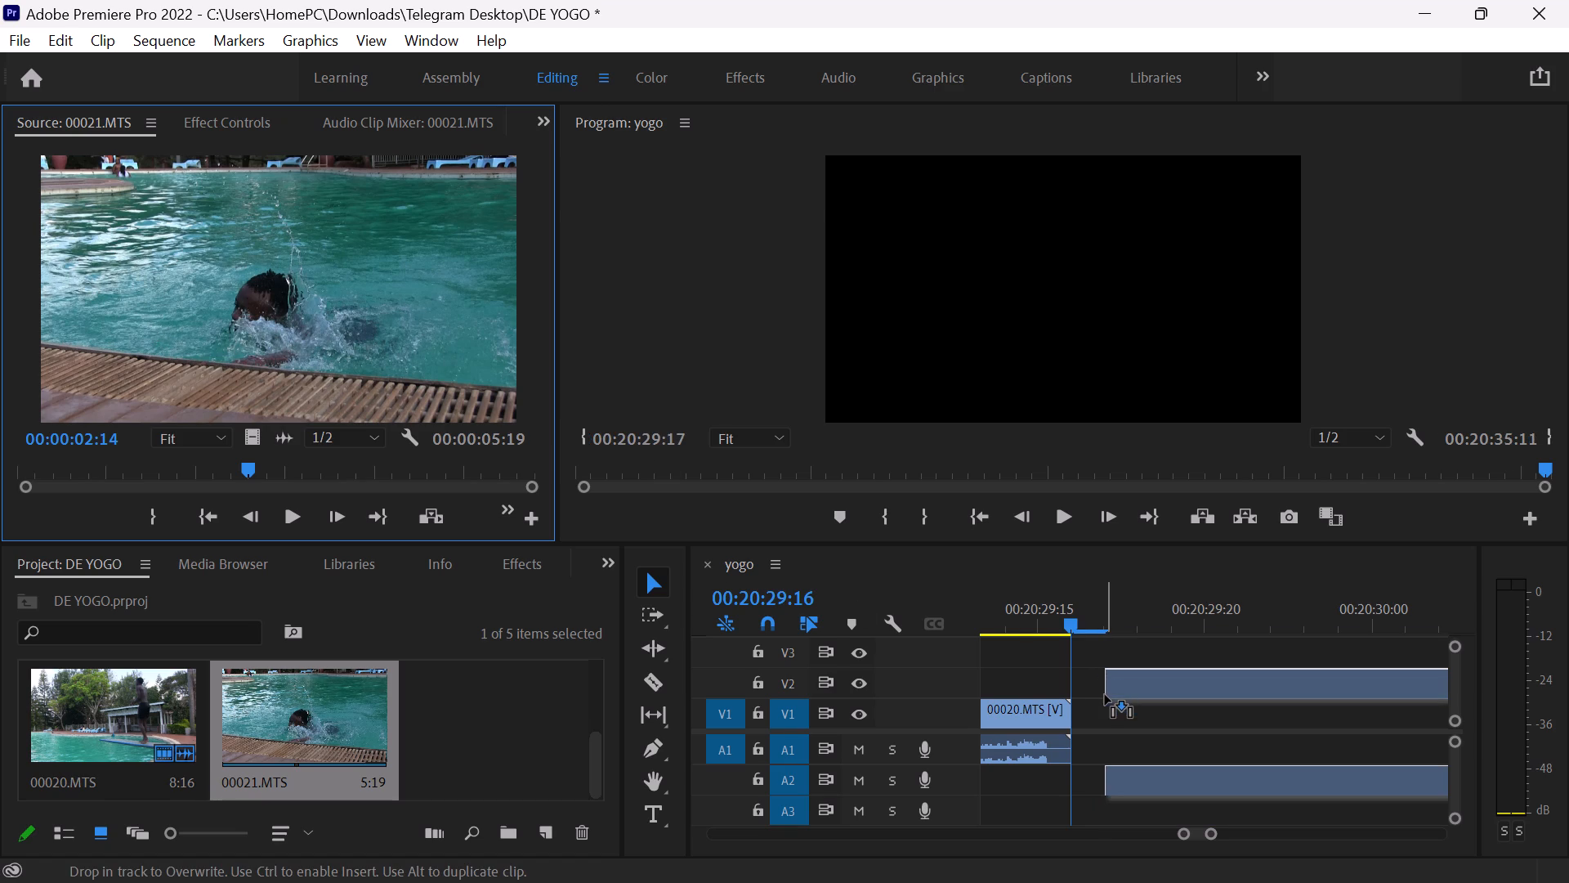
left_click_drag(1105, 695, 1079, 733)
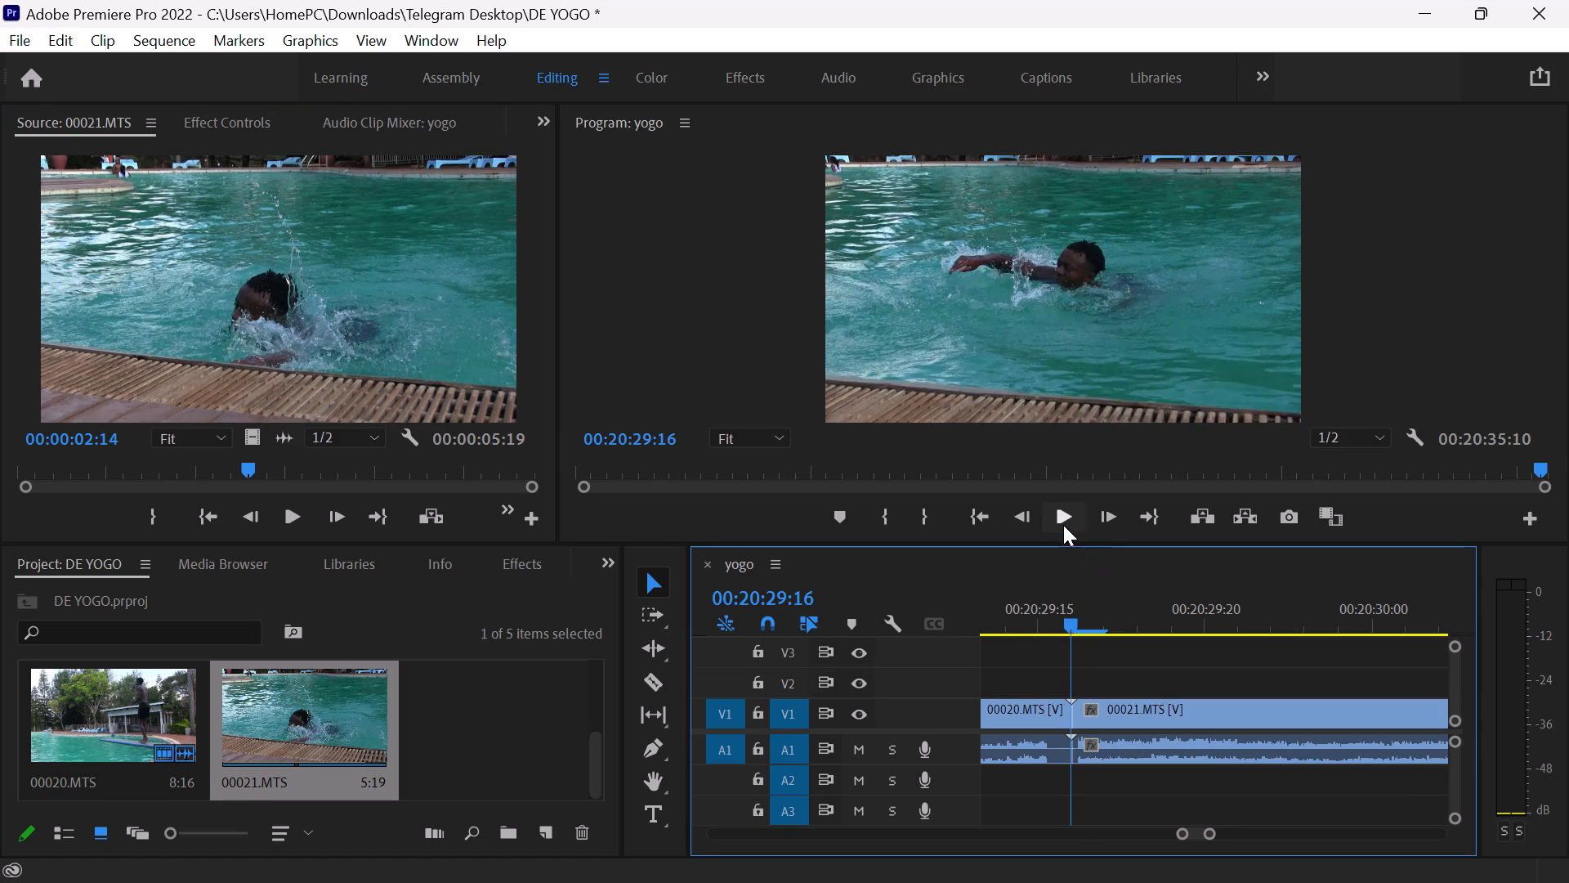
Play the start of the 00021.MTS swimming footage in the yogo sequence to check its picture and sound.
left_click(1063, 525)
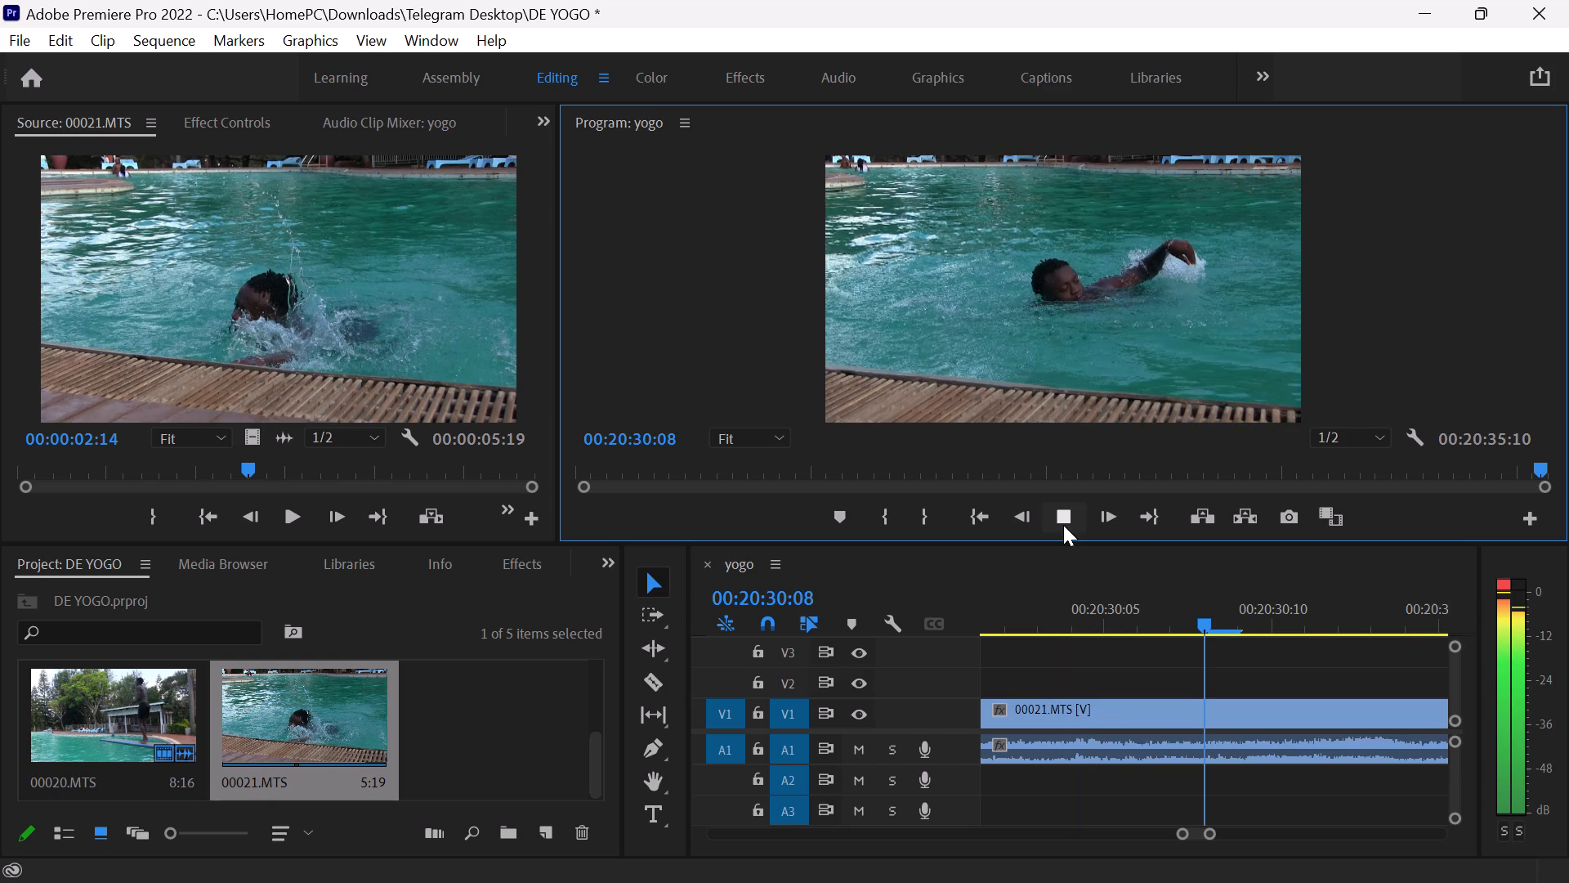
left_click(1063, 525)
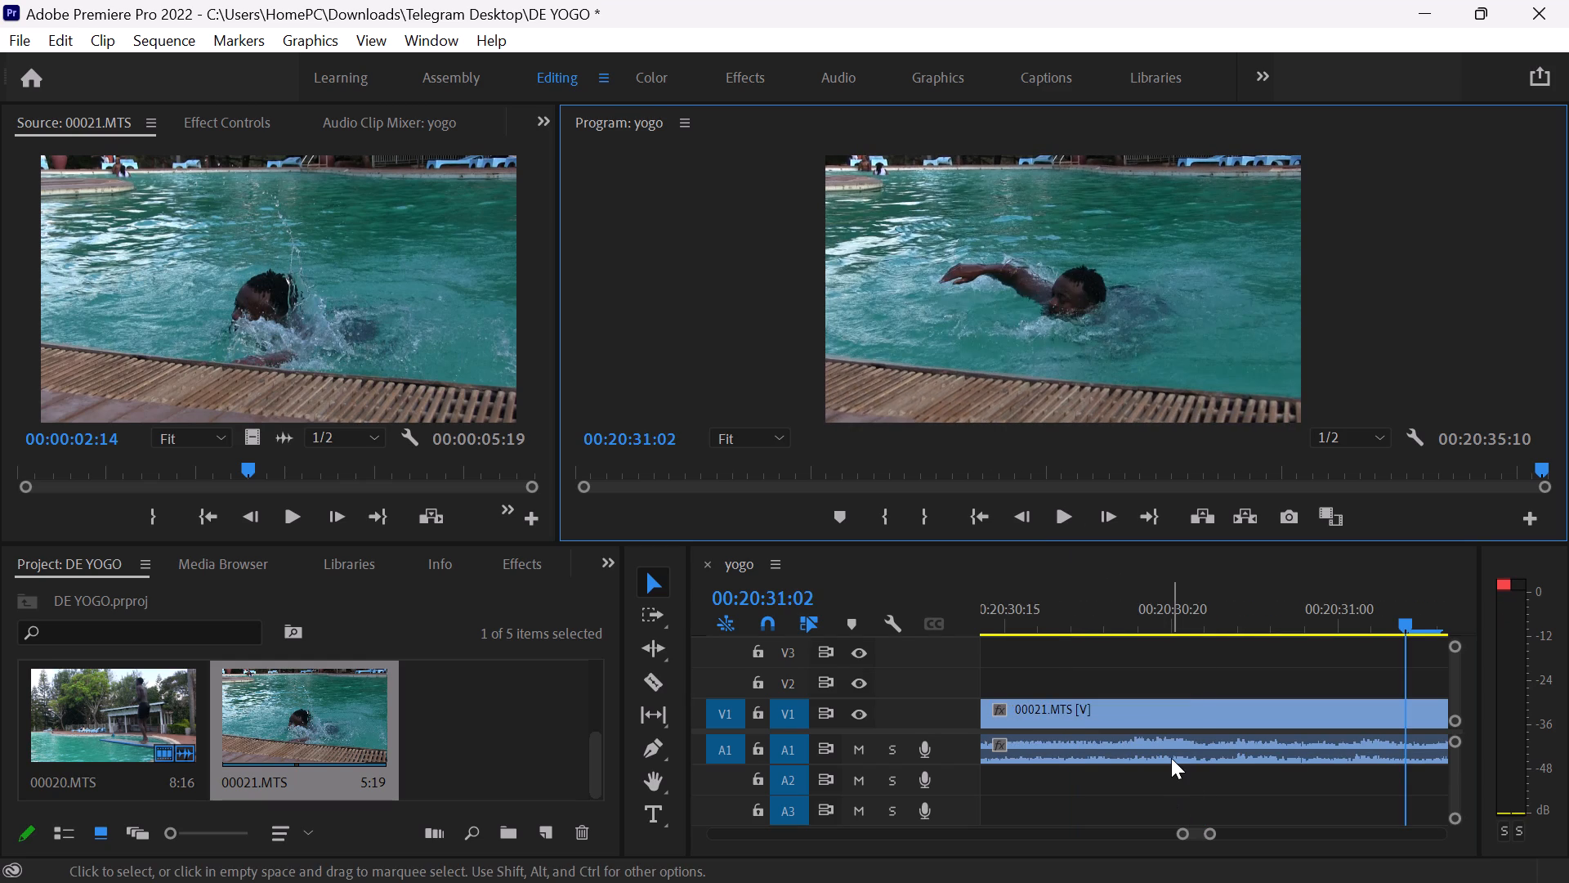
Unlink the audio of 00021.MTS from its video and delete the audio from A1.
left_click(1171, 758)
right_click(1171, 758)
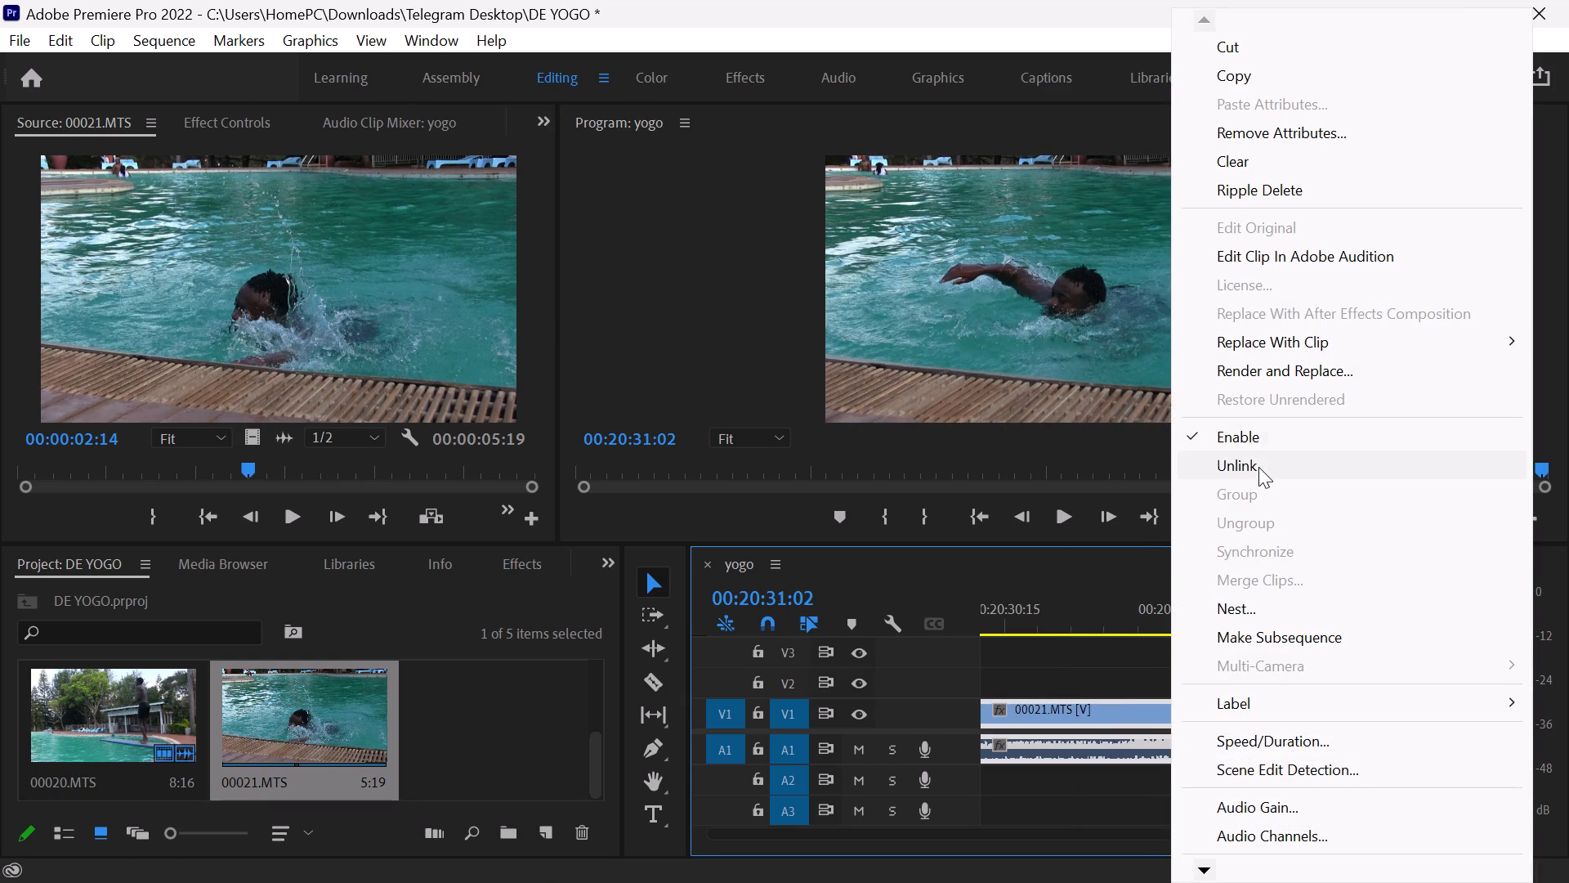
left_click(1258, 467)
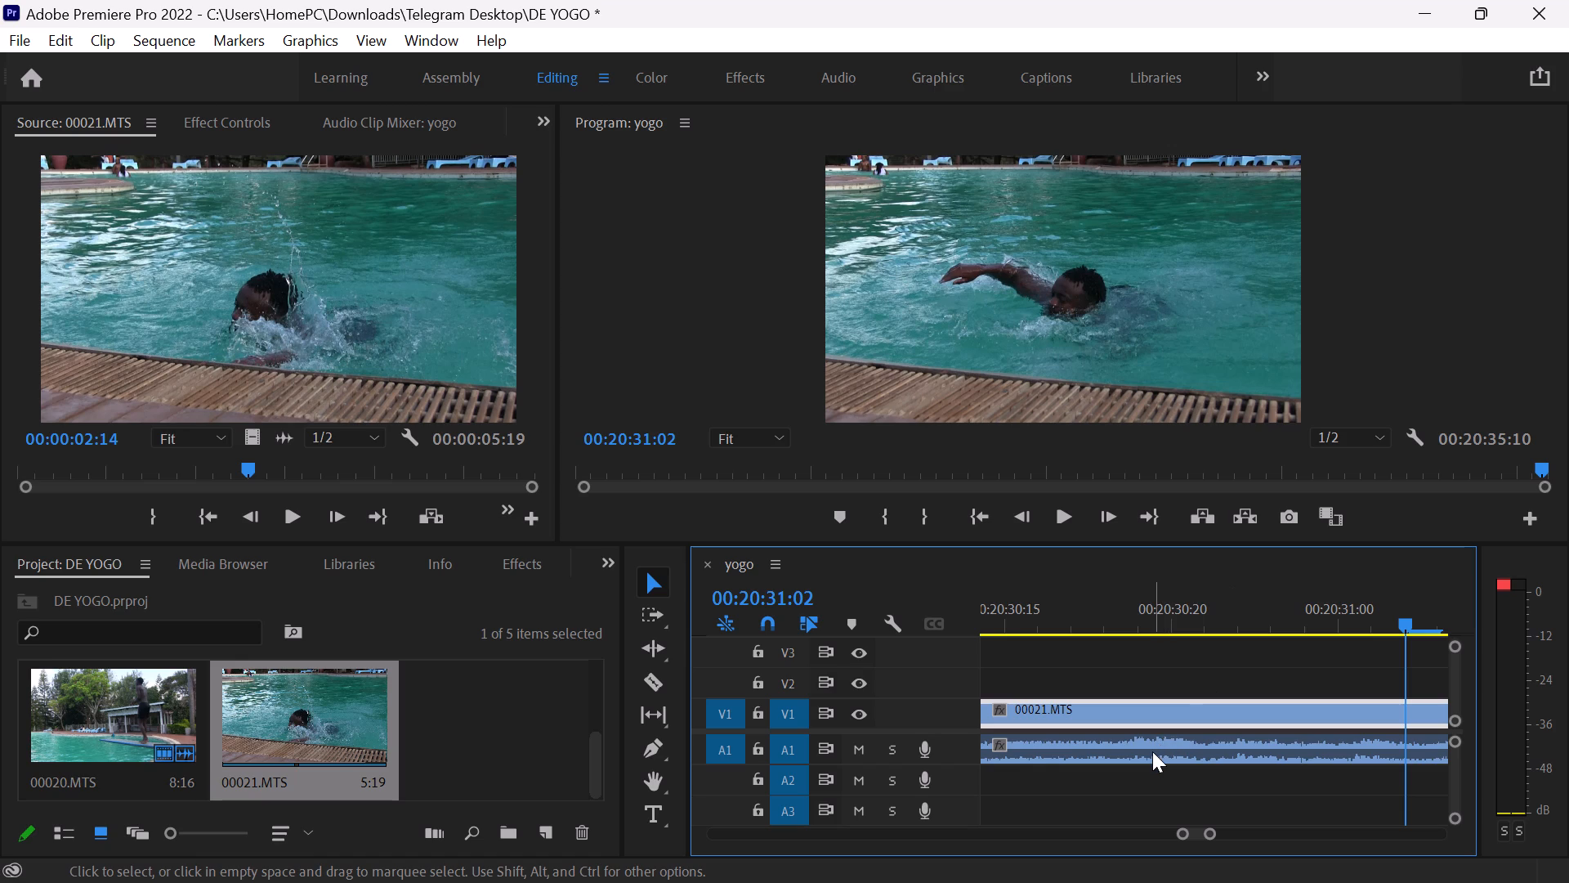
left_click(1152, 751)
key("BackSpace")
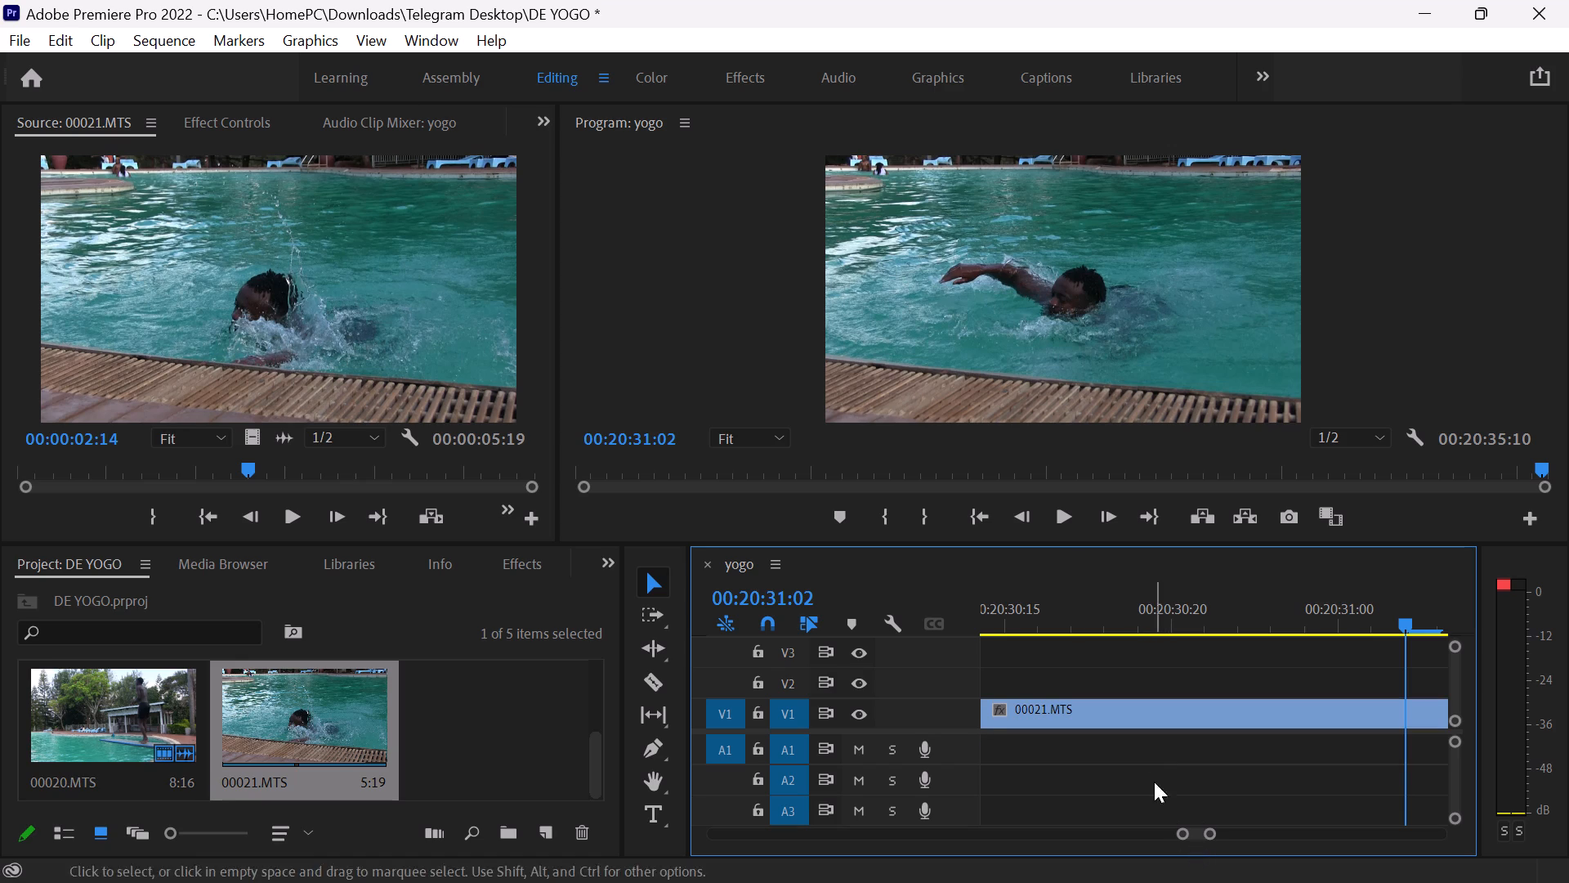
Unlink the audio of 00020.MTS from its video and delete that audio from A1.
triple_click(1016, 510)
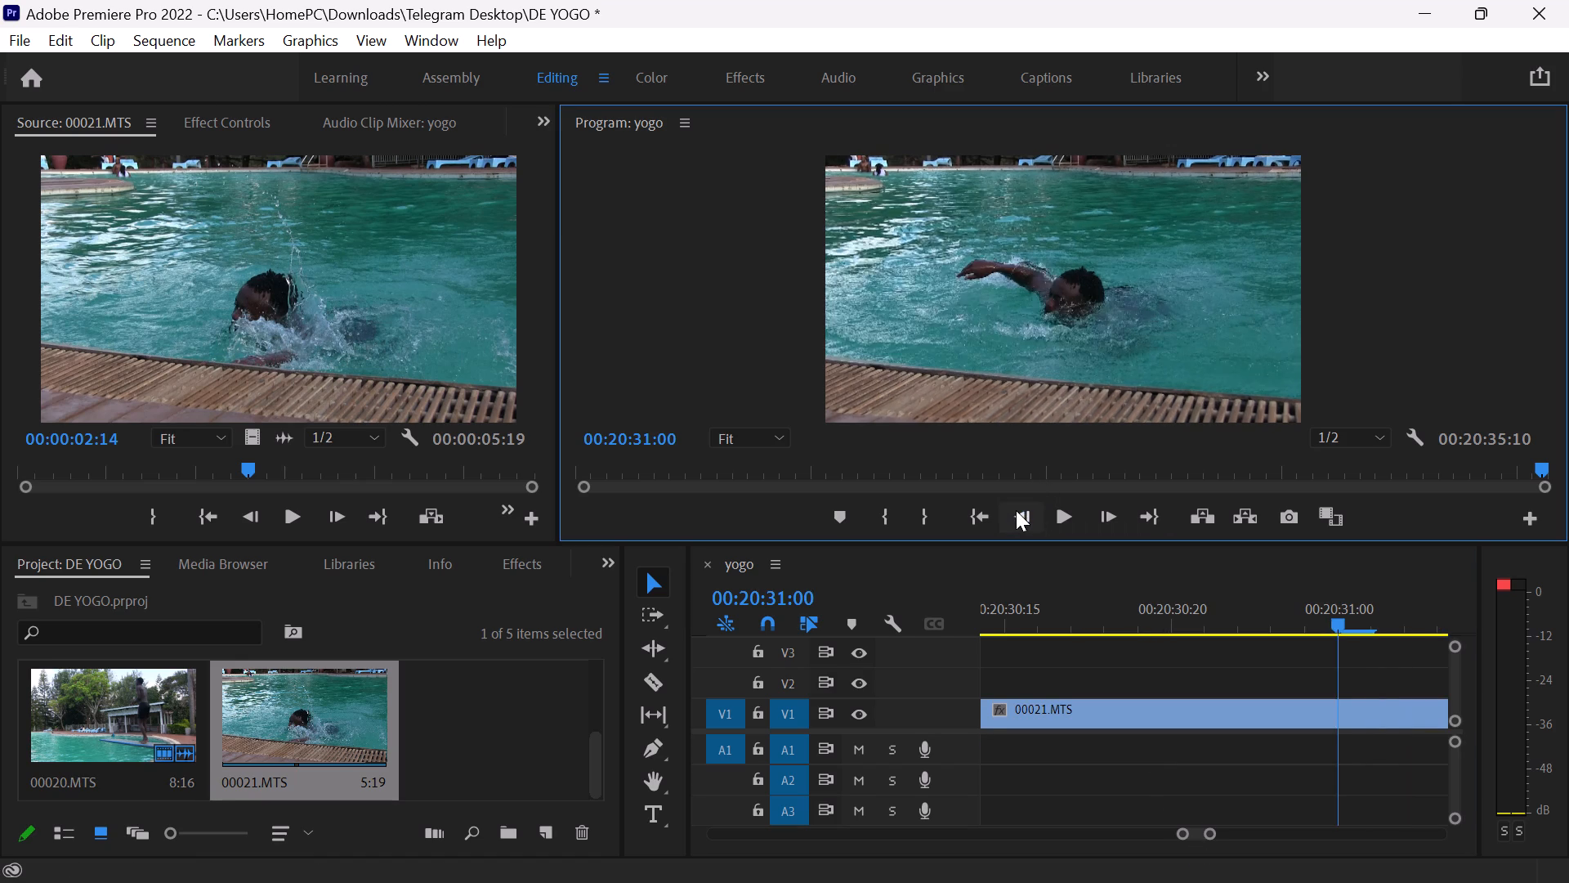
triple_click(1016, 510)
triple_click(1016, 510)
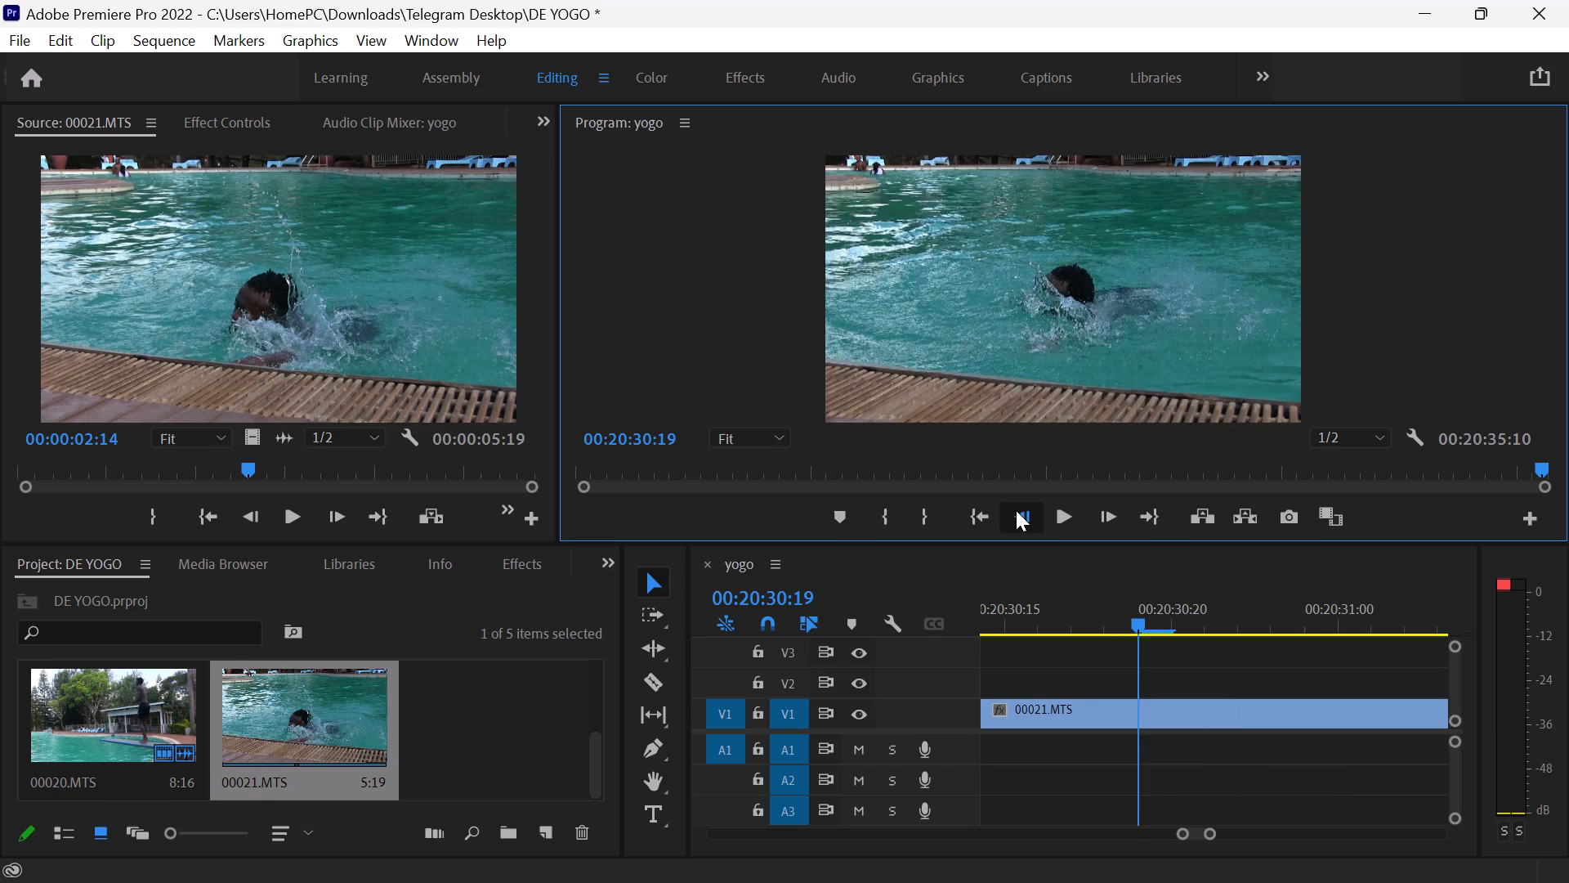
double_click(1016, 510)
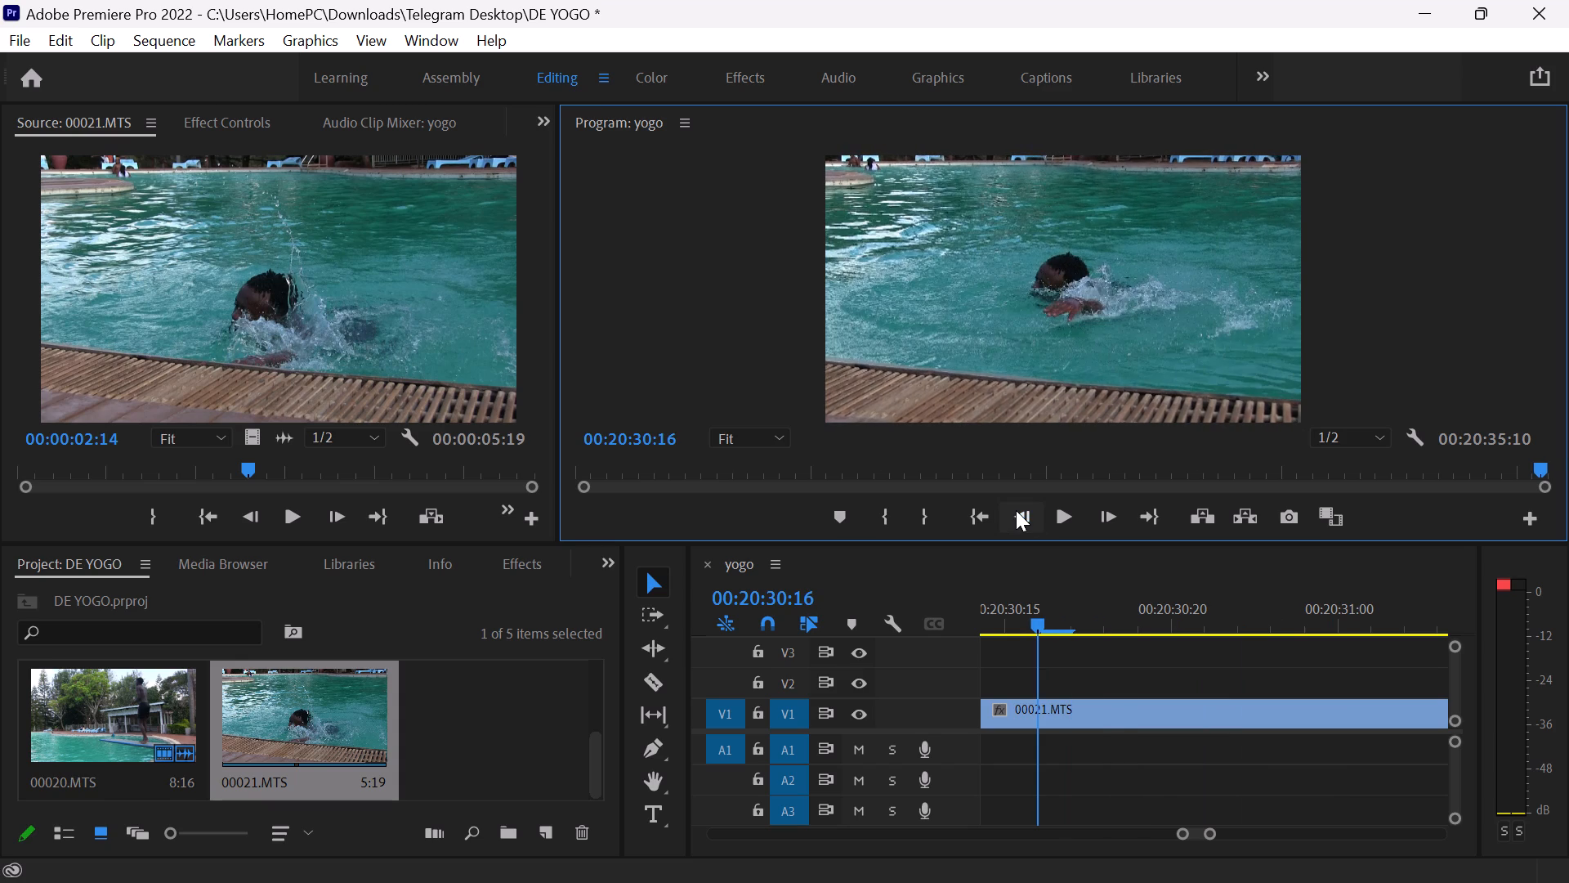
key("Left")
key("Left")
key("Left")
key("Left")
key("Left")
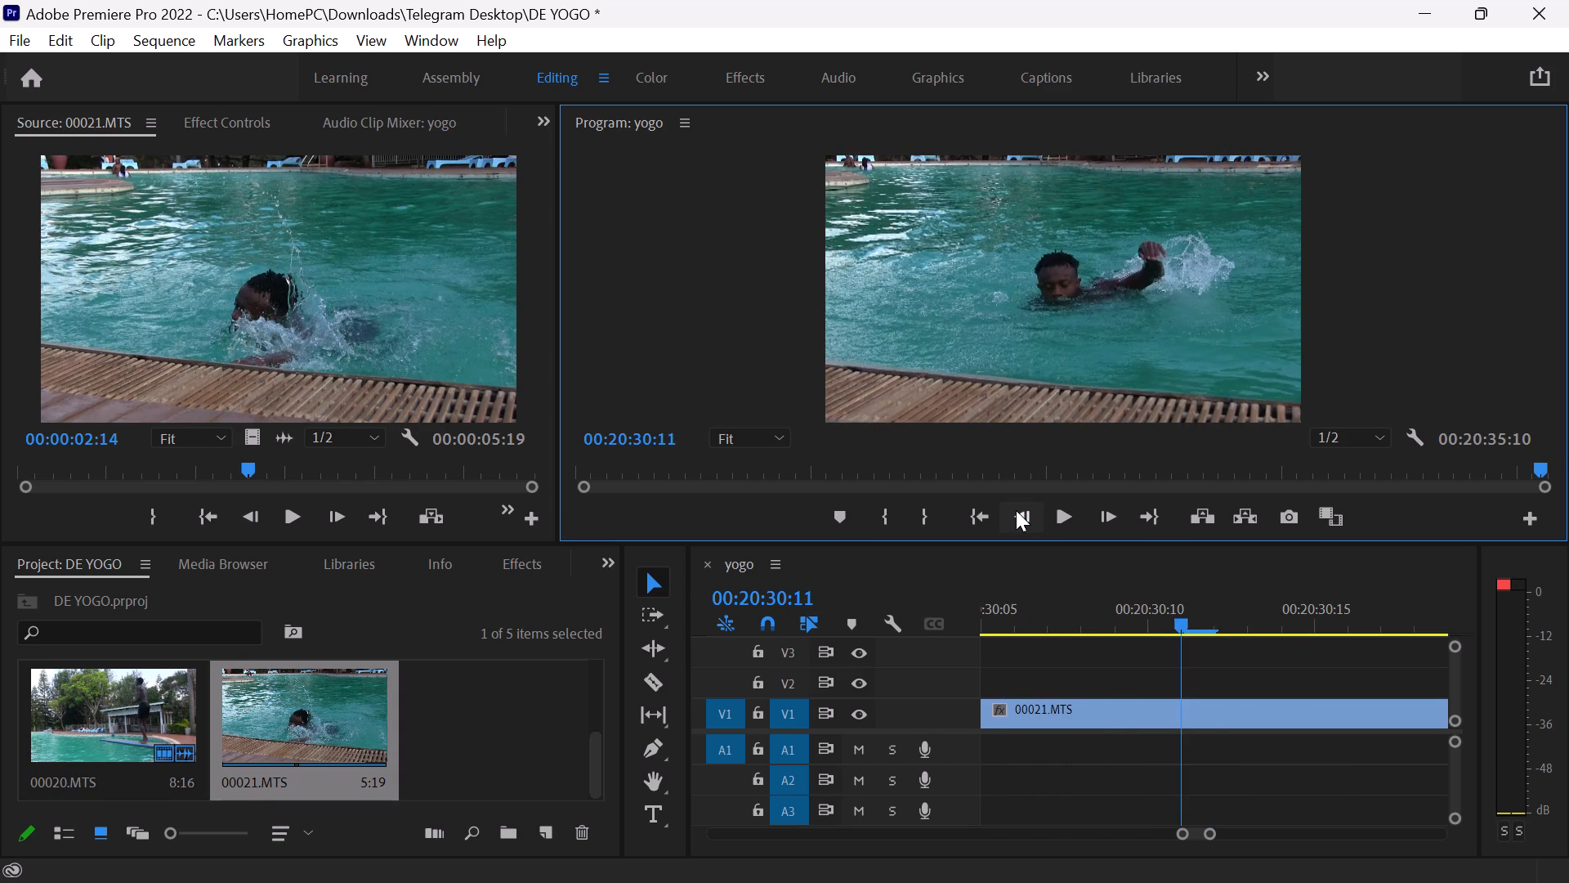
key("Left")
key("Left")
key("Left")
key("Left")
key("Left")
key("Left")
key("Left")
key("Left")
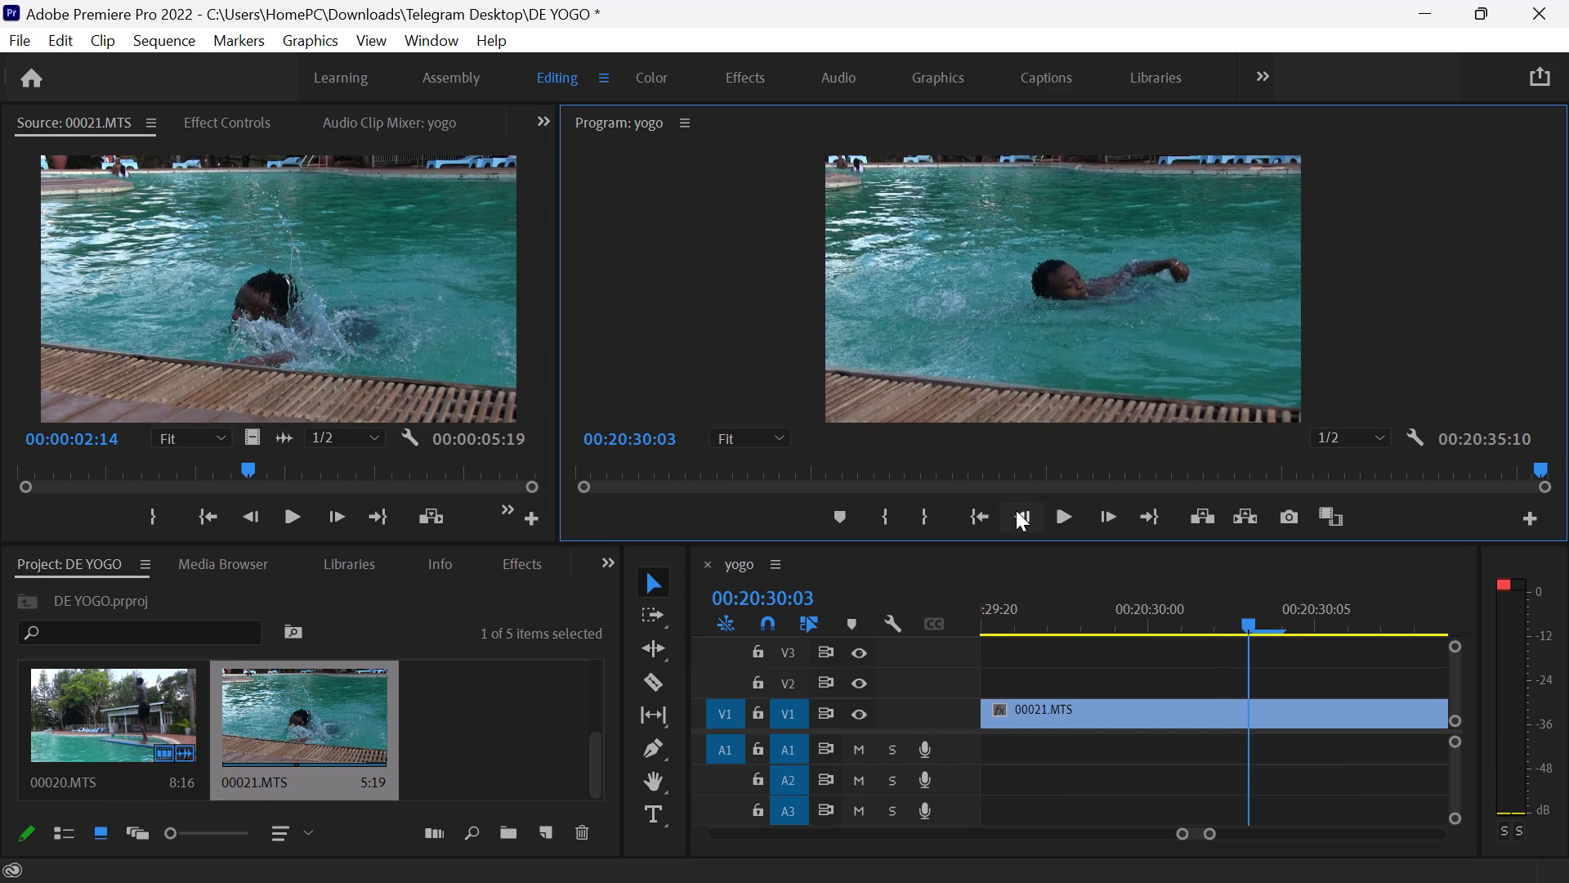
key("Left")
key("Left")
key("Left")
key("Left")
key("Left")
key("Left")
key("Left")
key("Left")
key("Left")
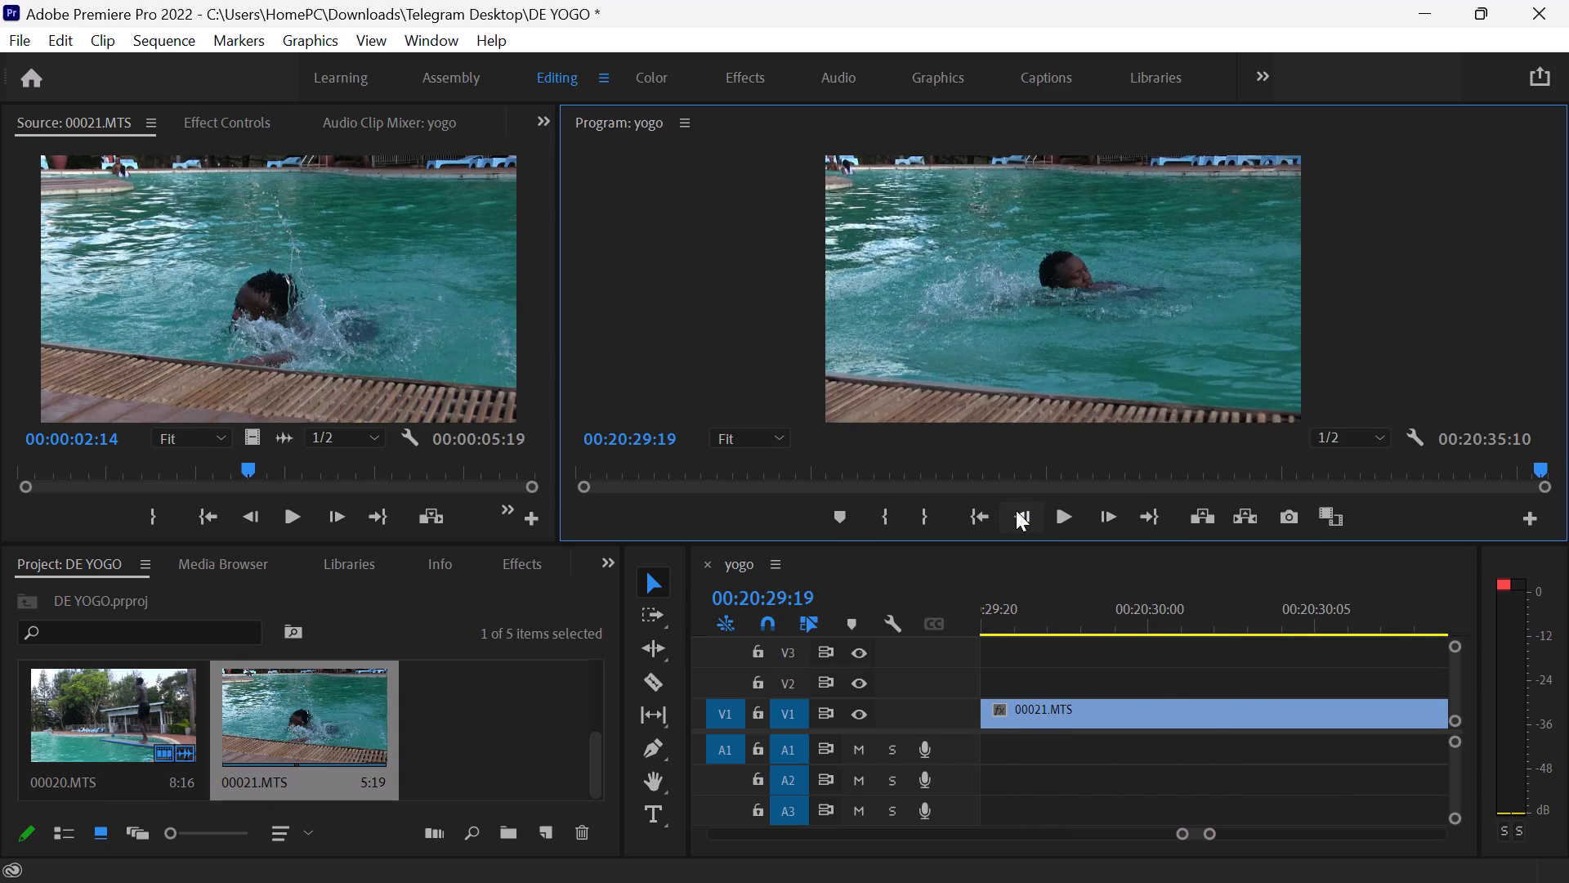
key("Left")
key("Left")
key("Left")
key("Left")
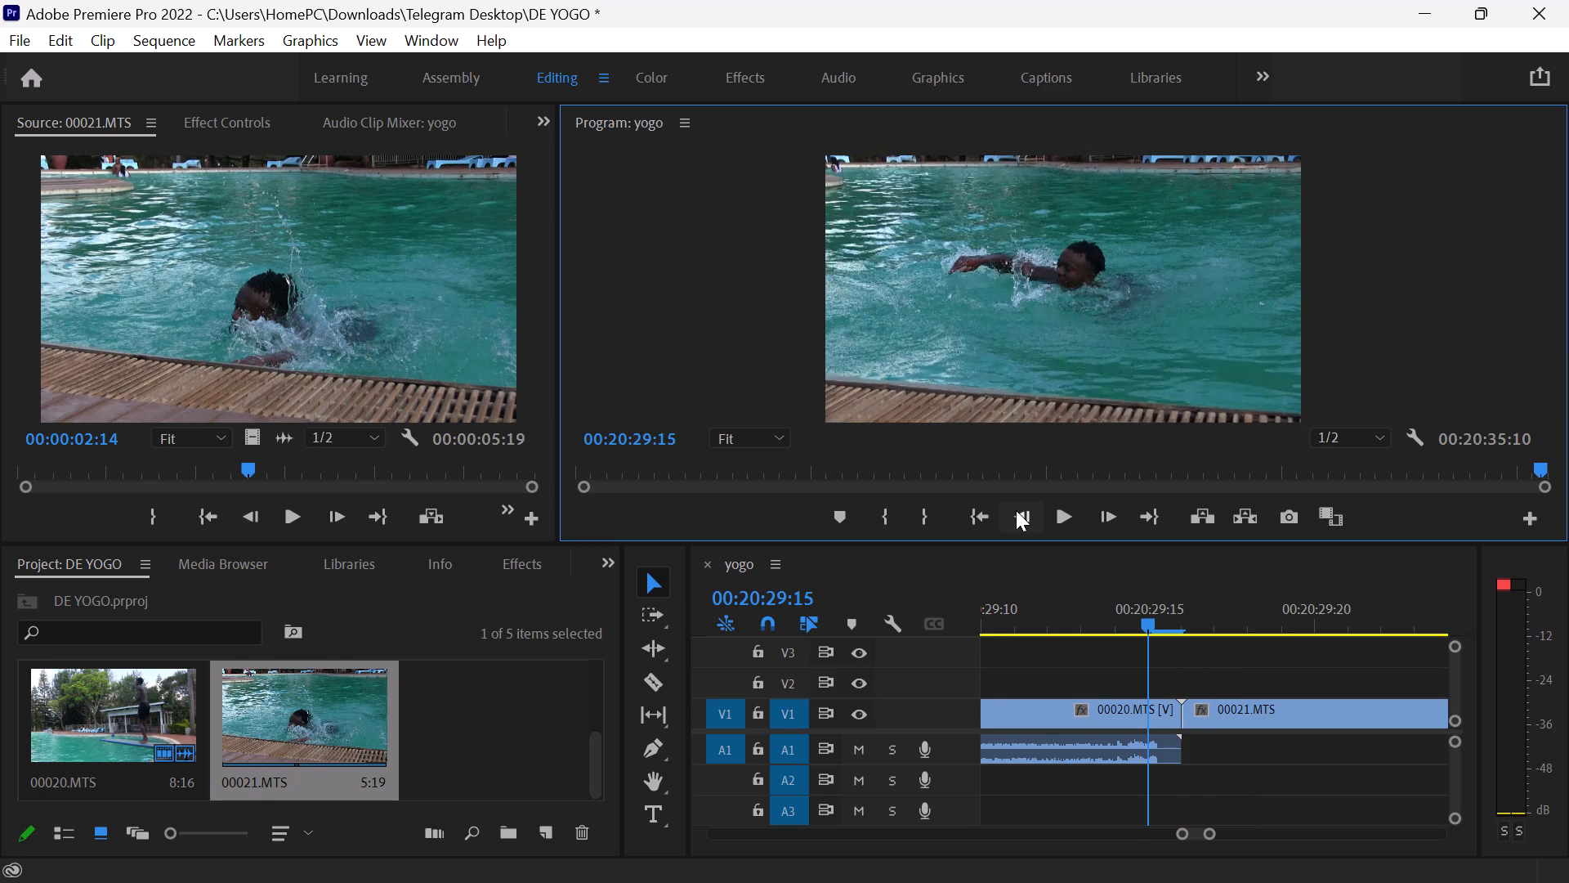
left_click(1039, 755)
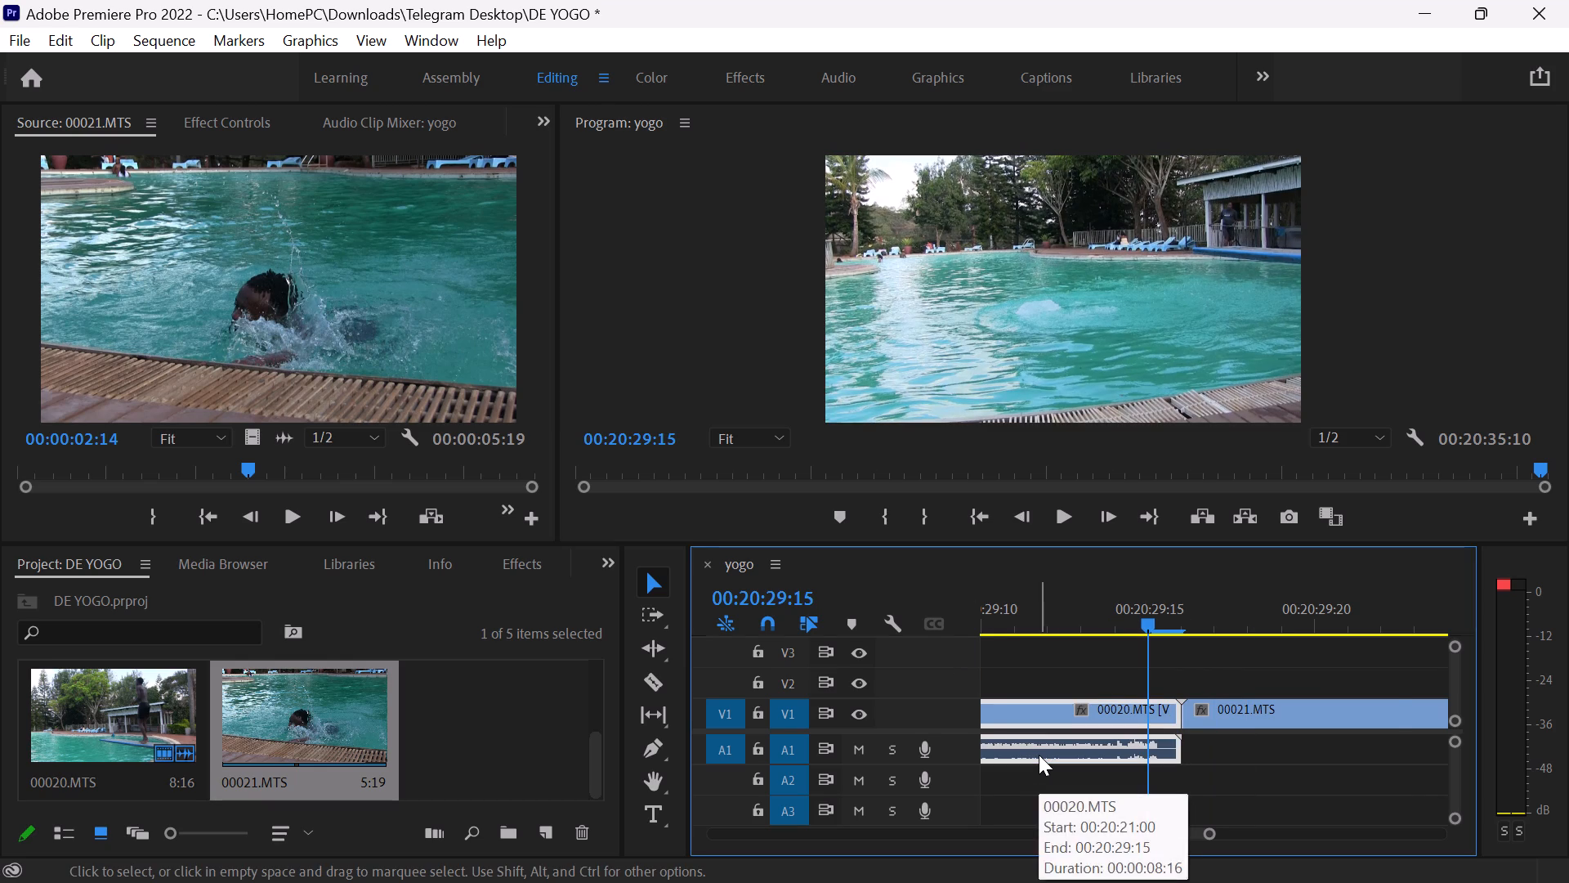
right_click(1039, 755)
left_click(1116, 477)
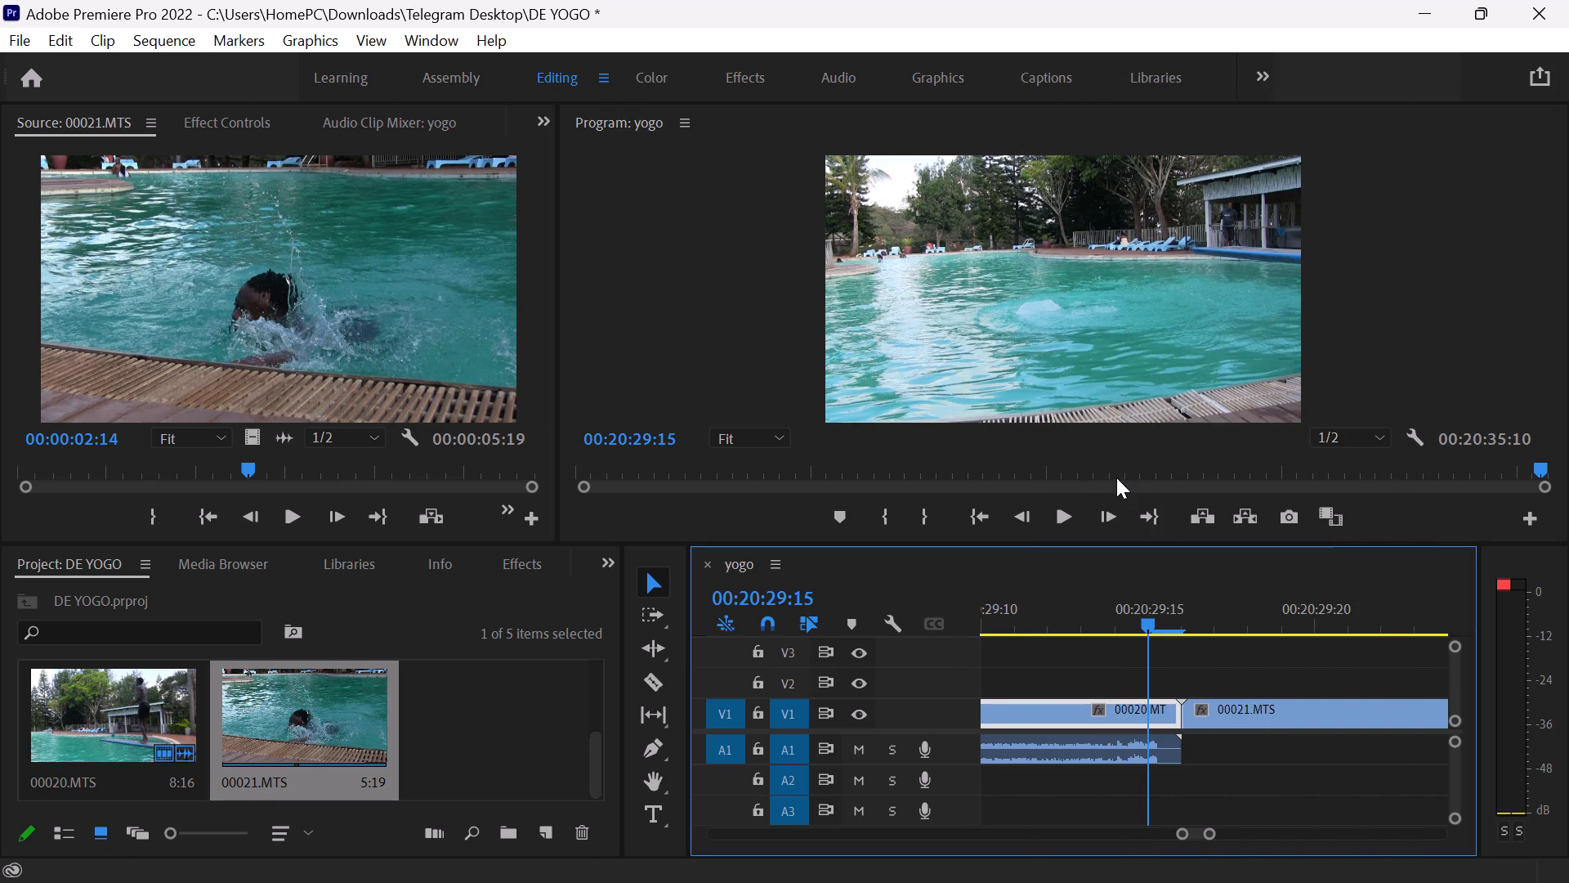
left_click(1115, 746)
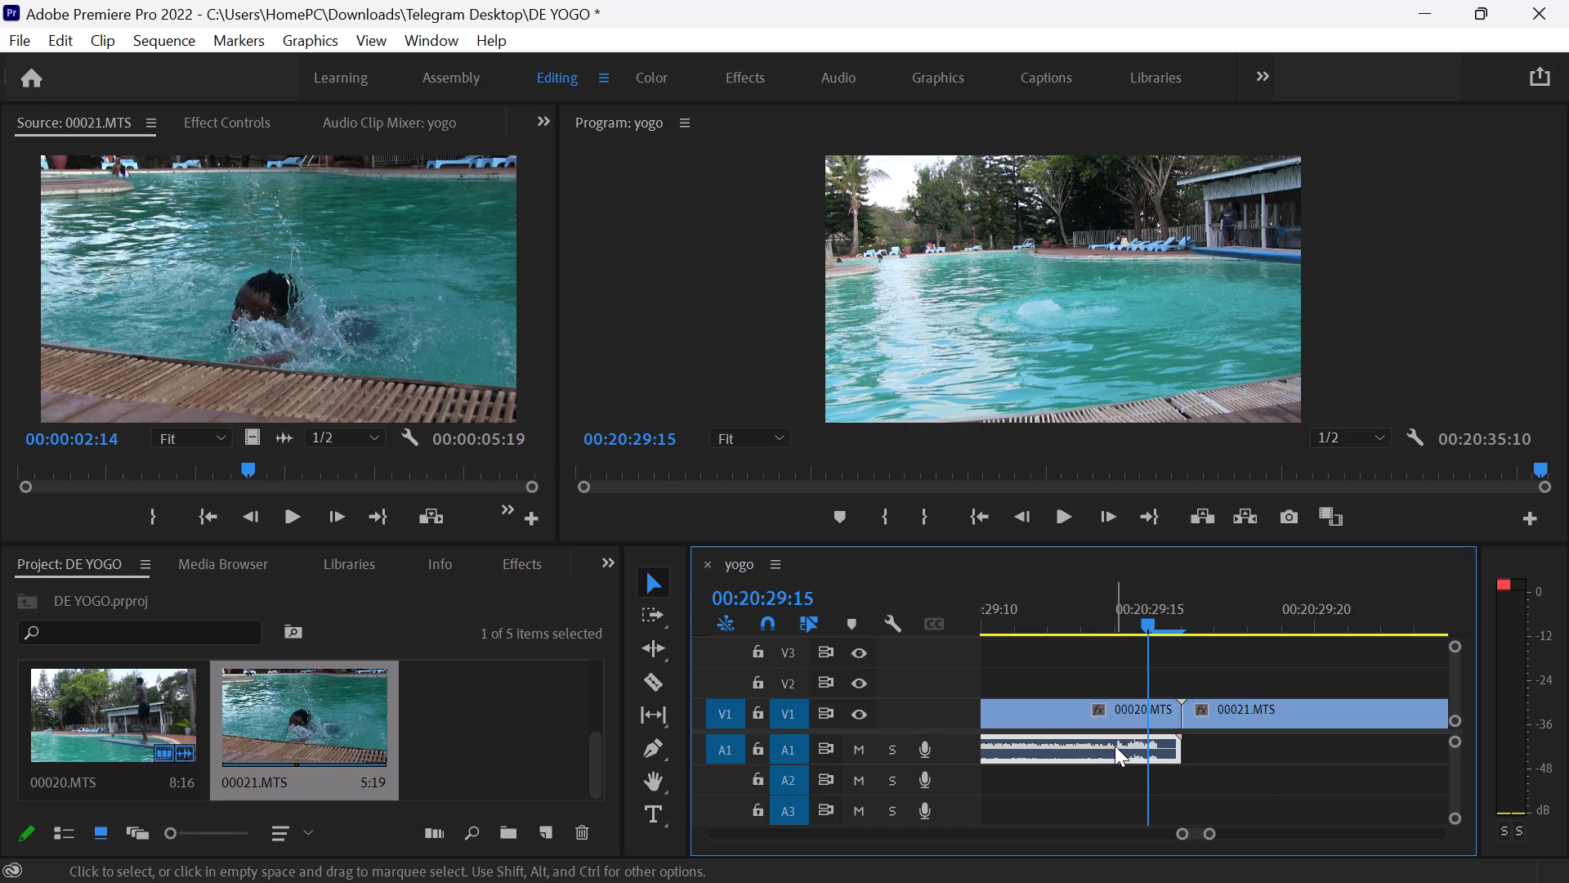
key("BackSpace")
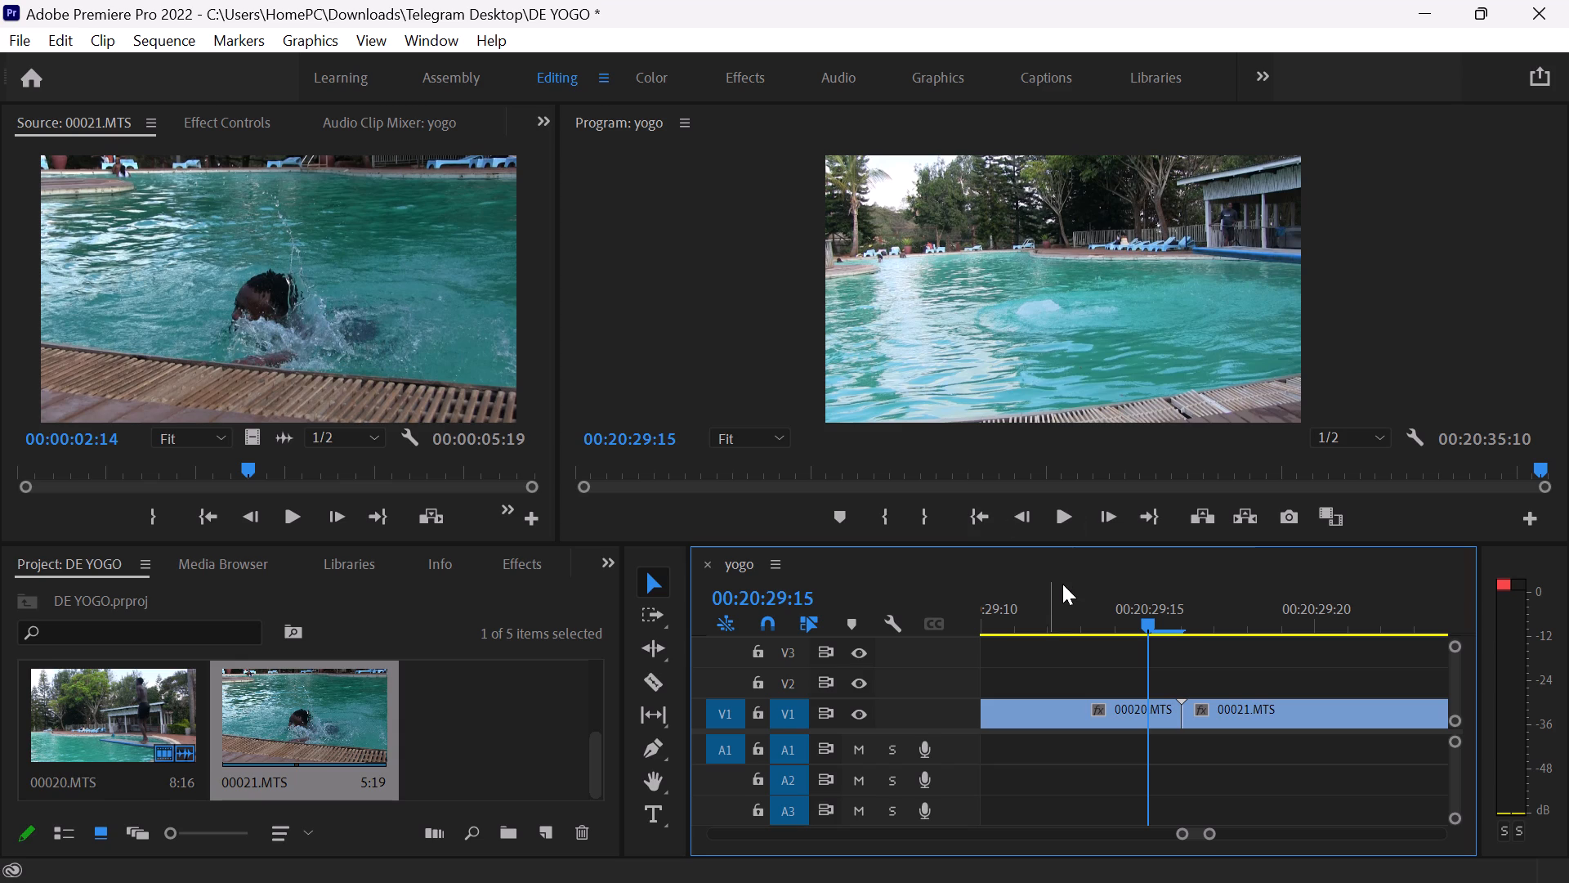
Play the yogo sequence from about 00:20:20:10 near the end of 00046.MTS through the 00020.MTS and 00021.MTS pool clips.
key("Left")
key("Left")
key("Left")
key("Left")
key("Left")
key("Left")
key("Left")
key("Left")
key("Left")
key("Left")
key("Left")
key("Left")
key("Left")
key("Left")
key("Left")
key("Left")
key("Left")
key("Left")
key("Left")
key("Left")
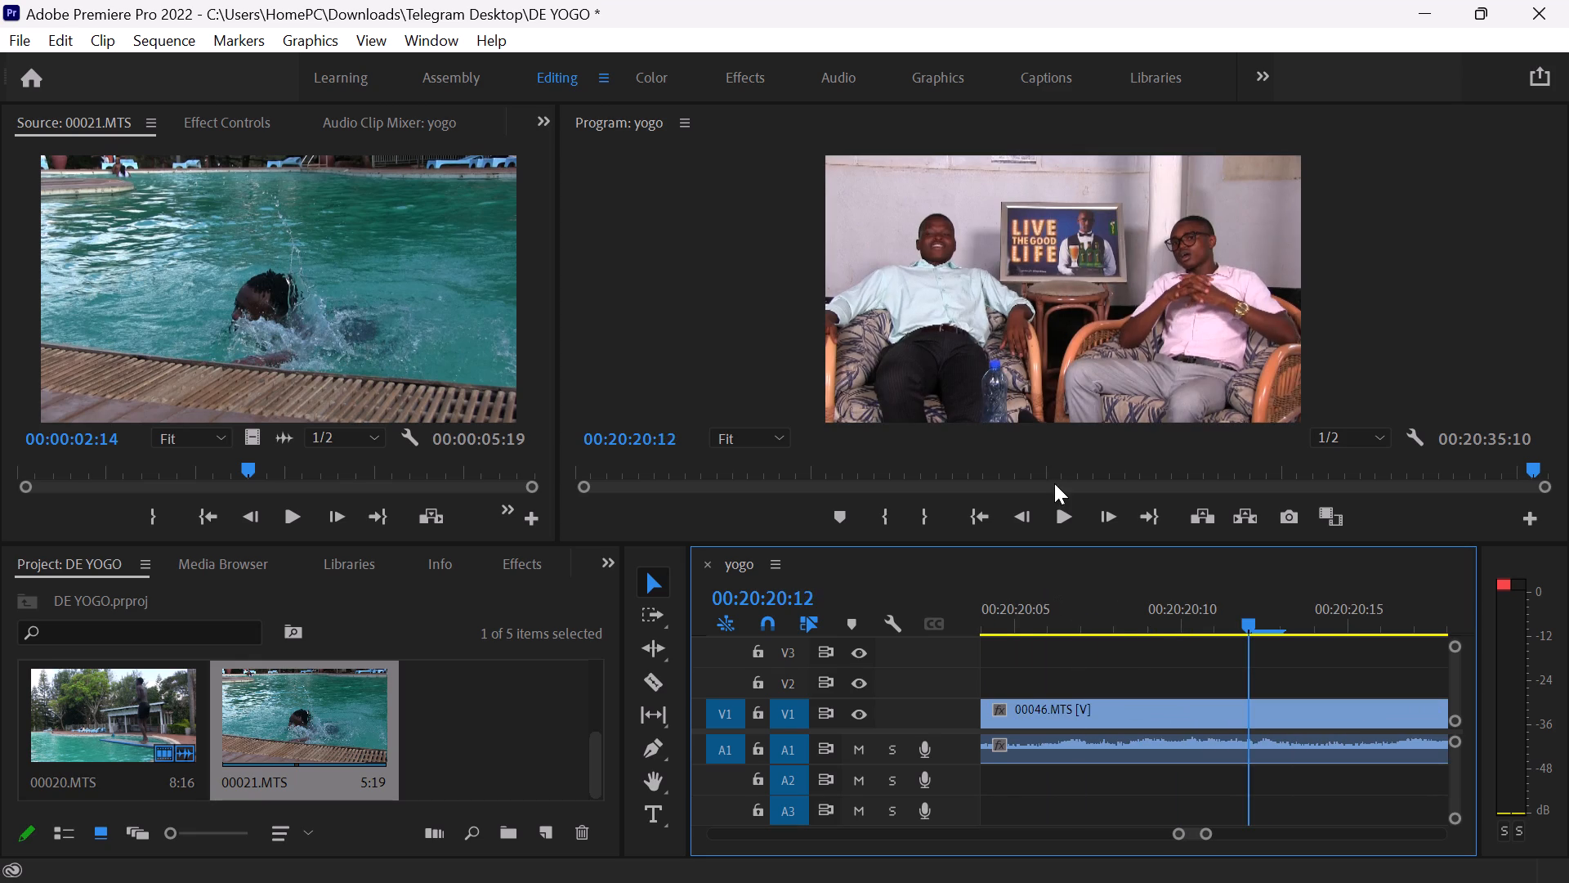
left_click(1060, 518)
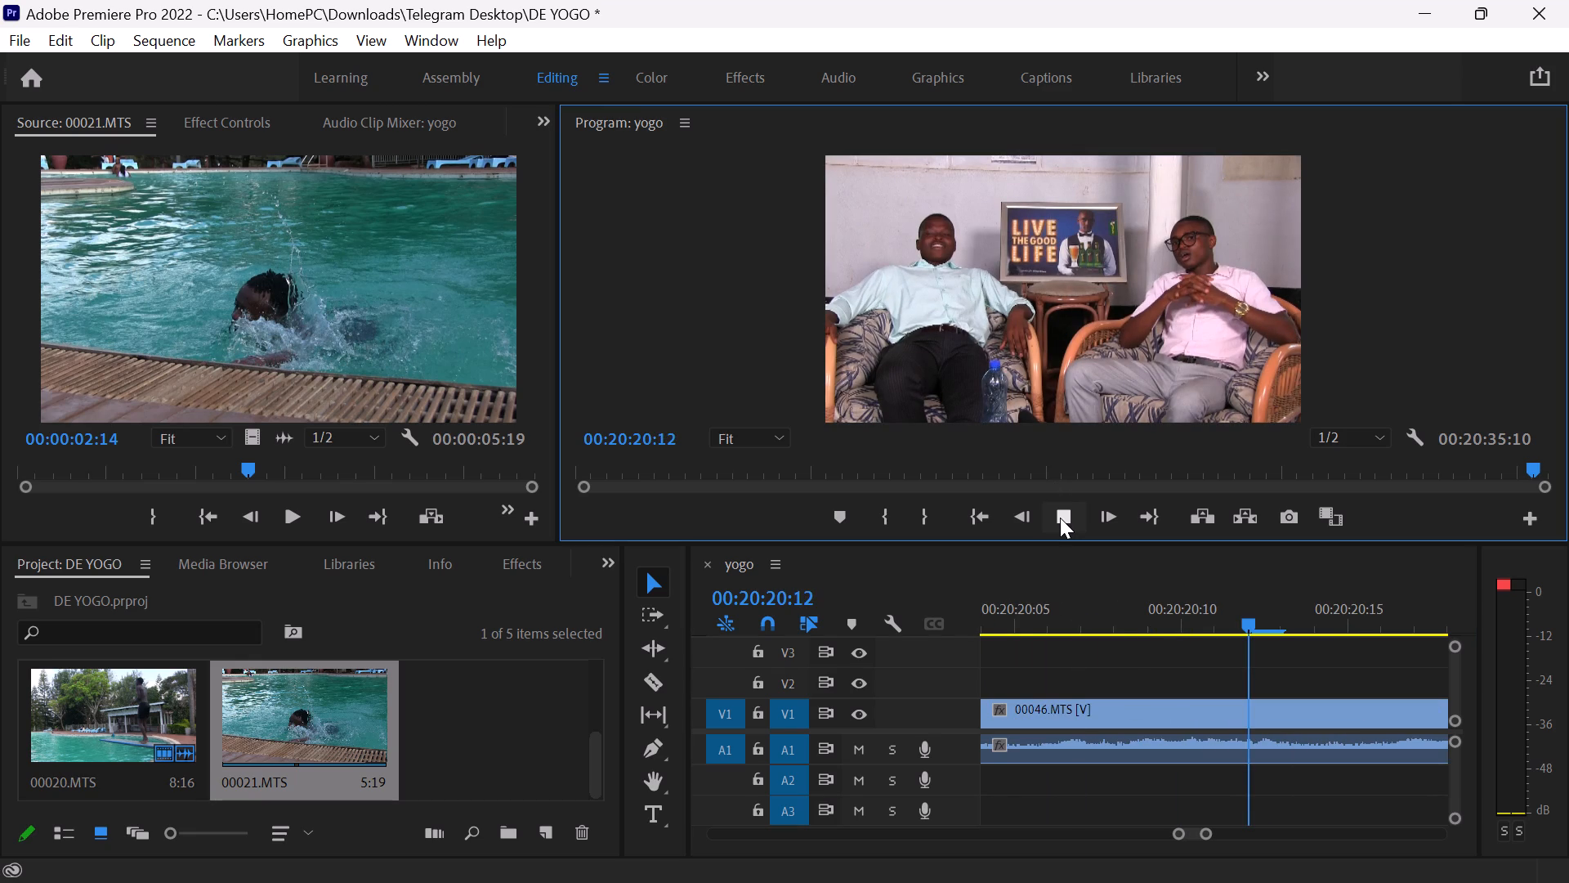
left_click(1060, 518)
key("Left")
key("Left")
key("Left")
key("Left")
key("Left")
key("Left")
key("Left")
key("Left")
key("Left")
key("Left")
key("Left")
key("Left")
key("Left")
key("Left")
key("Left")
key("Left")
key("Left")
key("Left")
key("Left")
key("Left")
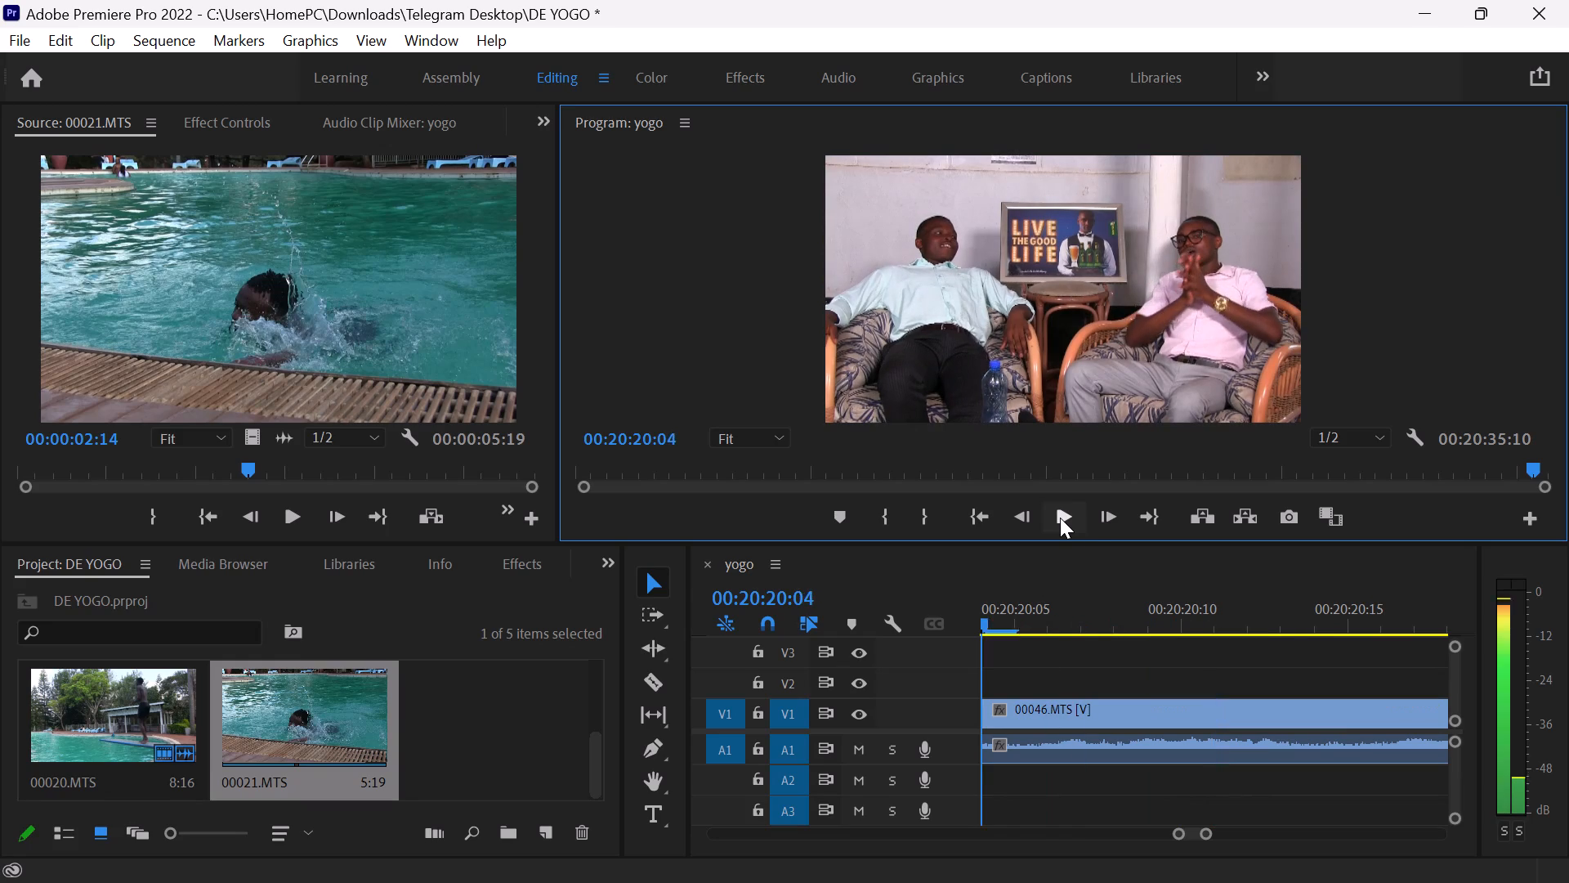
key("Right")
key("Right")
key("Right")
key("Right")
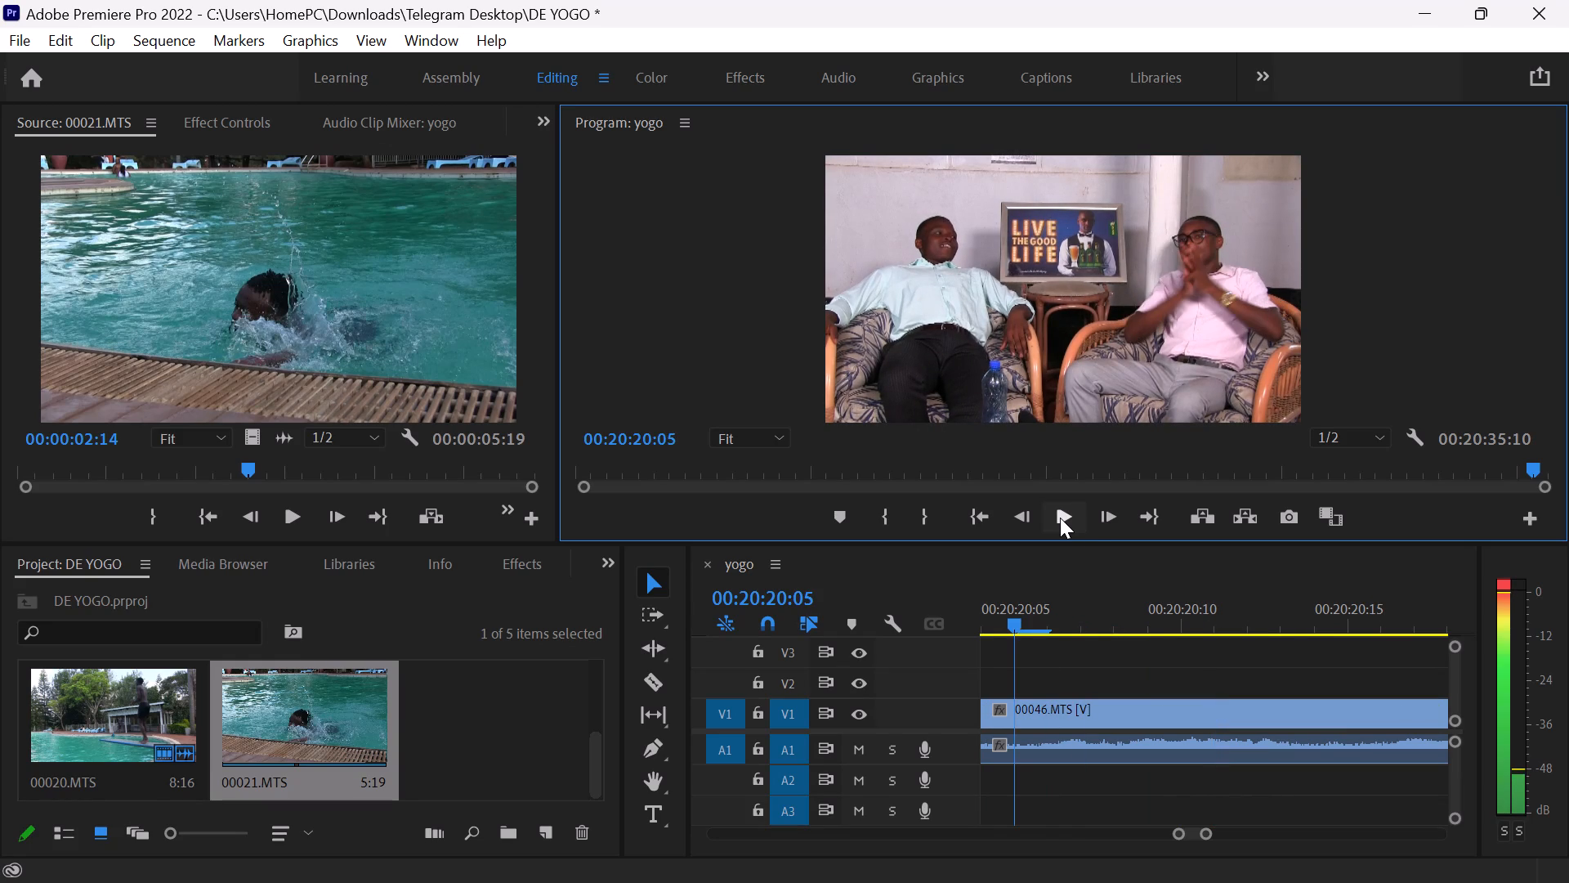
key("Right")
key("Right")
key("Right")
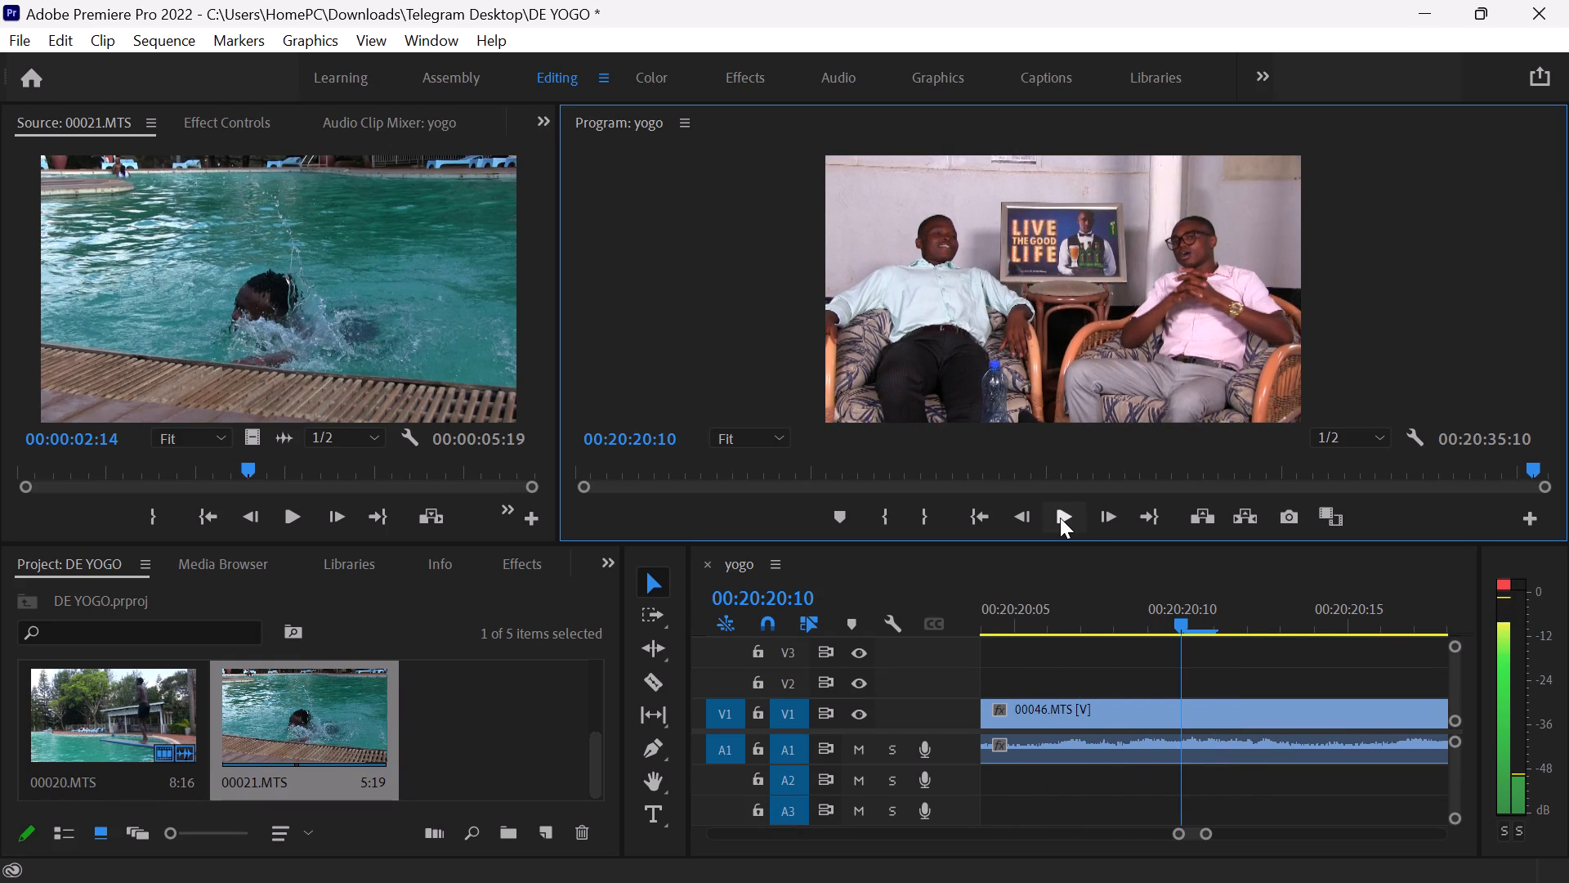
key("space")
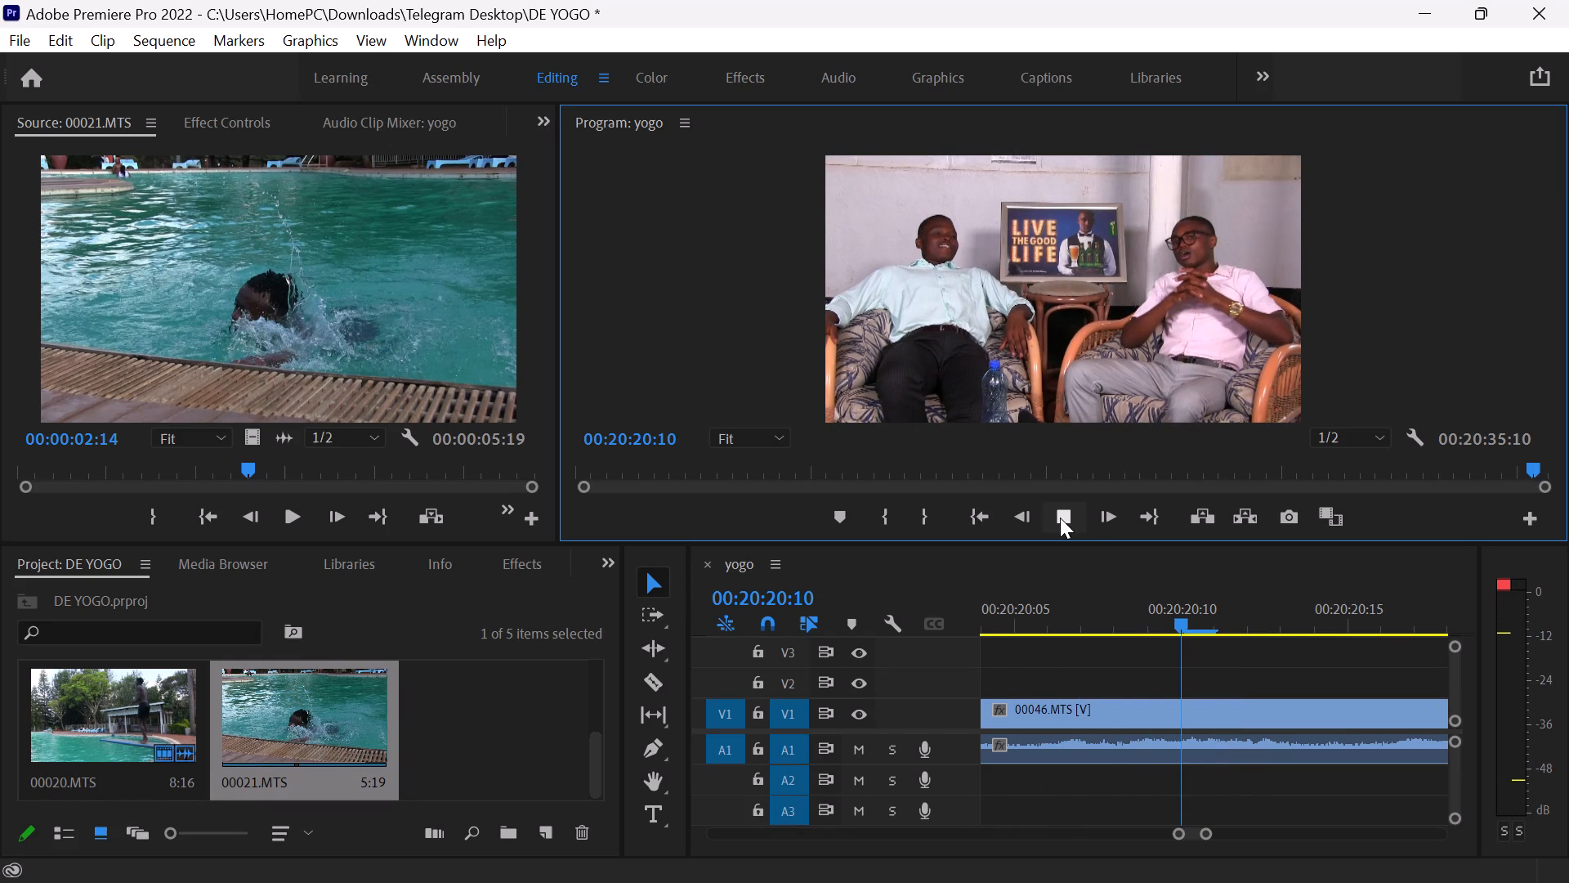
key("space")
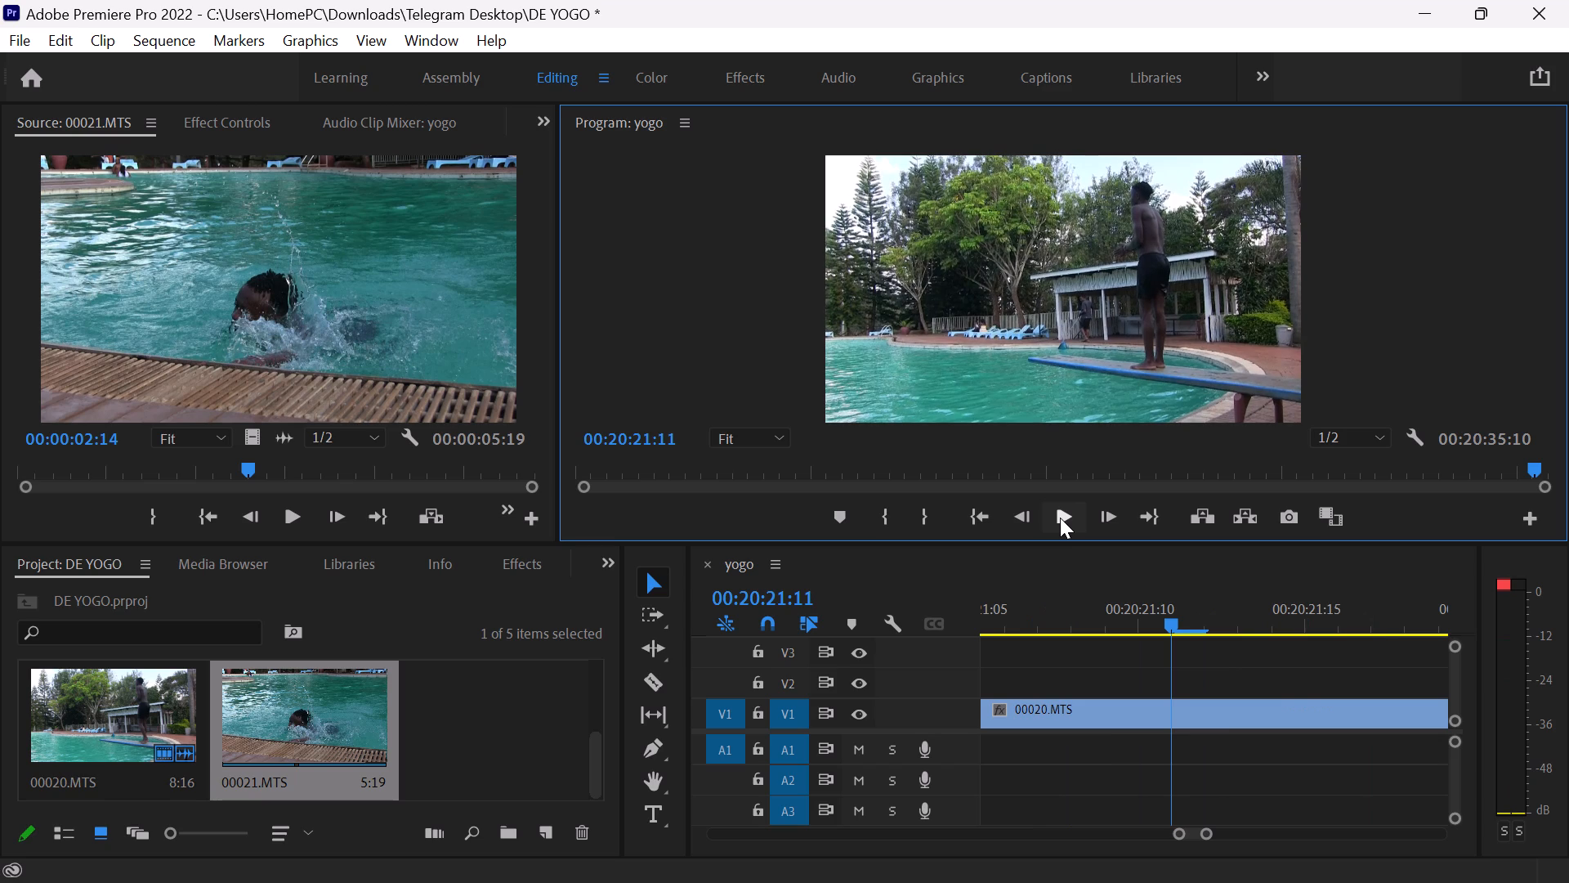
key("space")
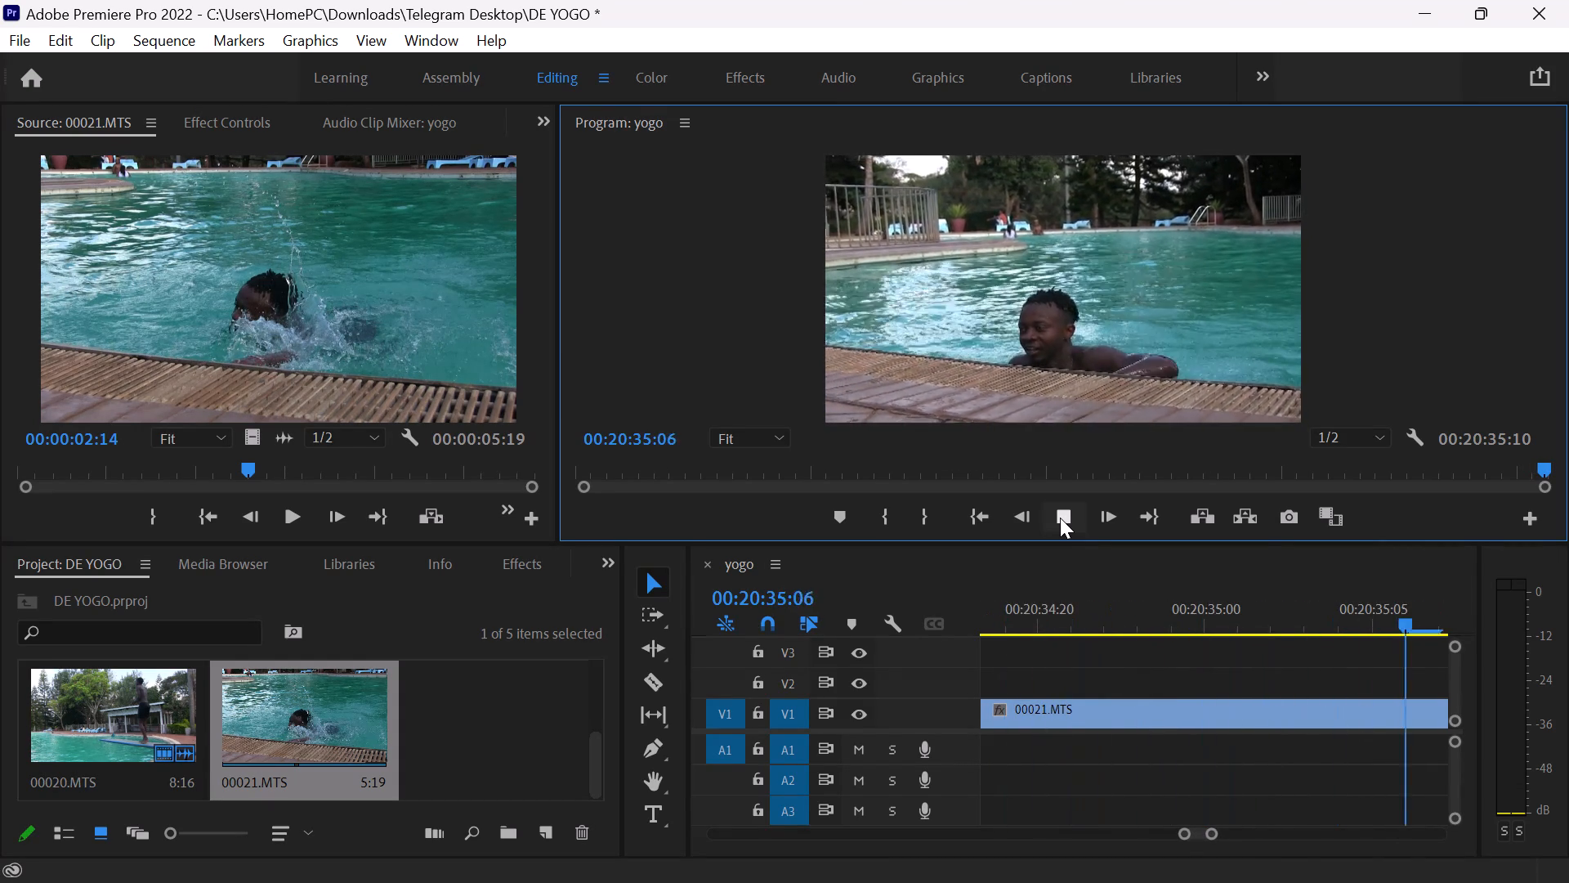
Import icon animation.mp4 and place it on V1 at 00:20:35:13, just after 00021.MTS.
key("Right")
key("Right")
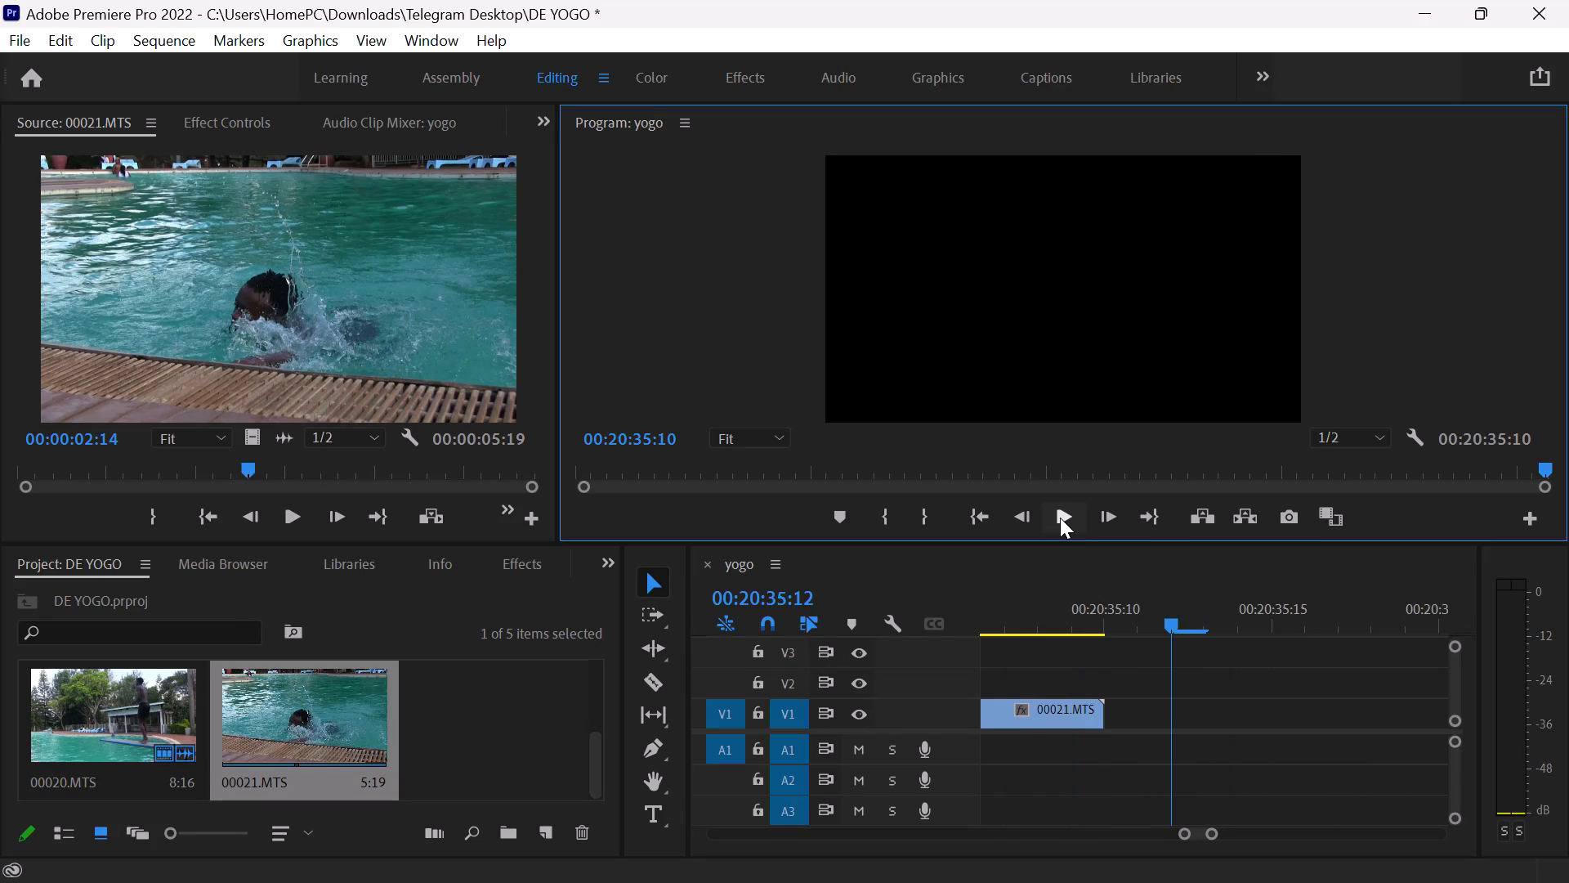
key("Right")
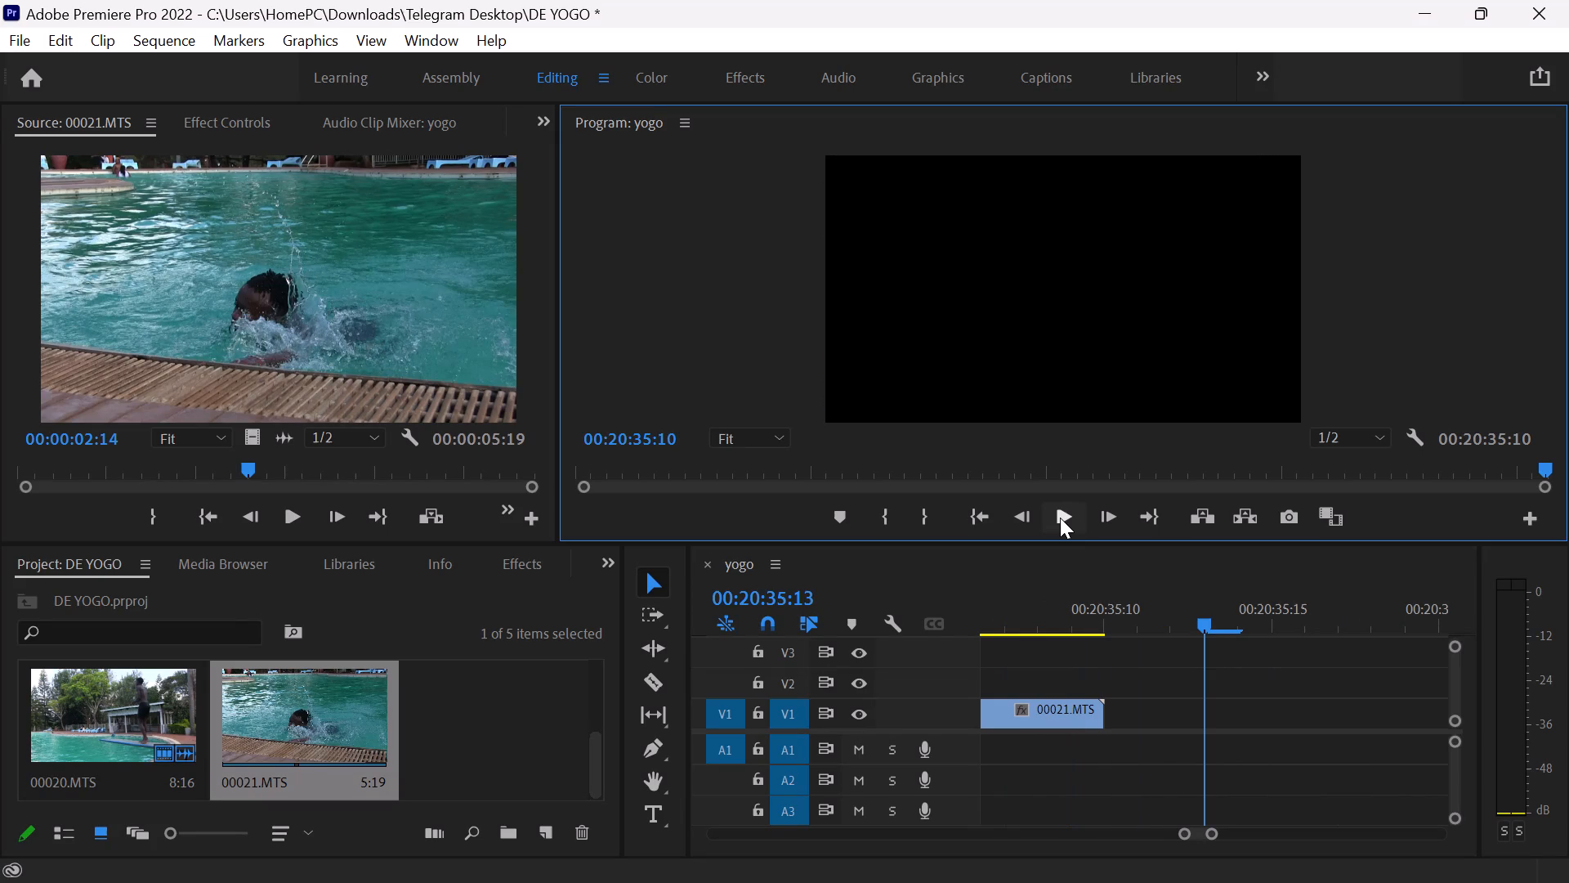
key("ctrl+i")
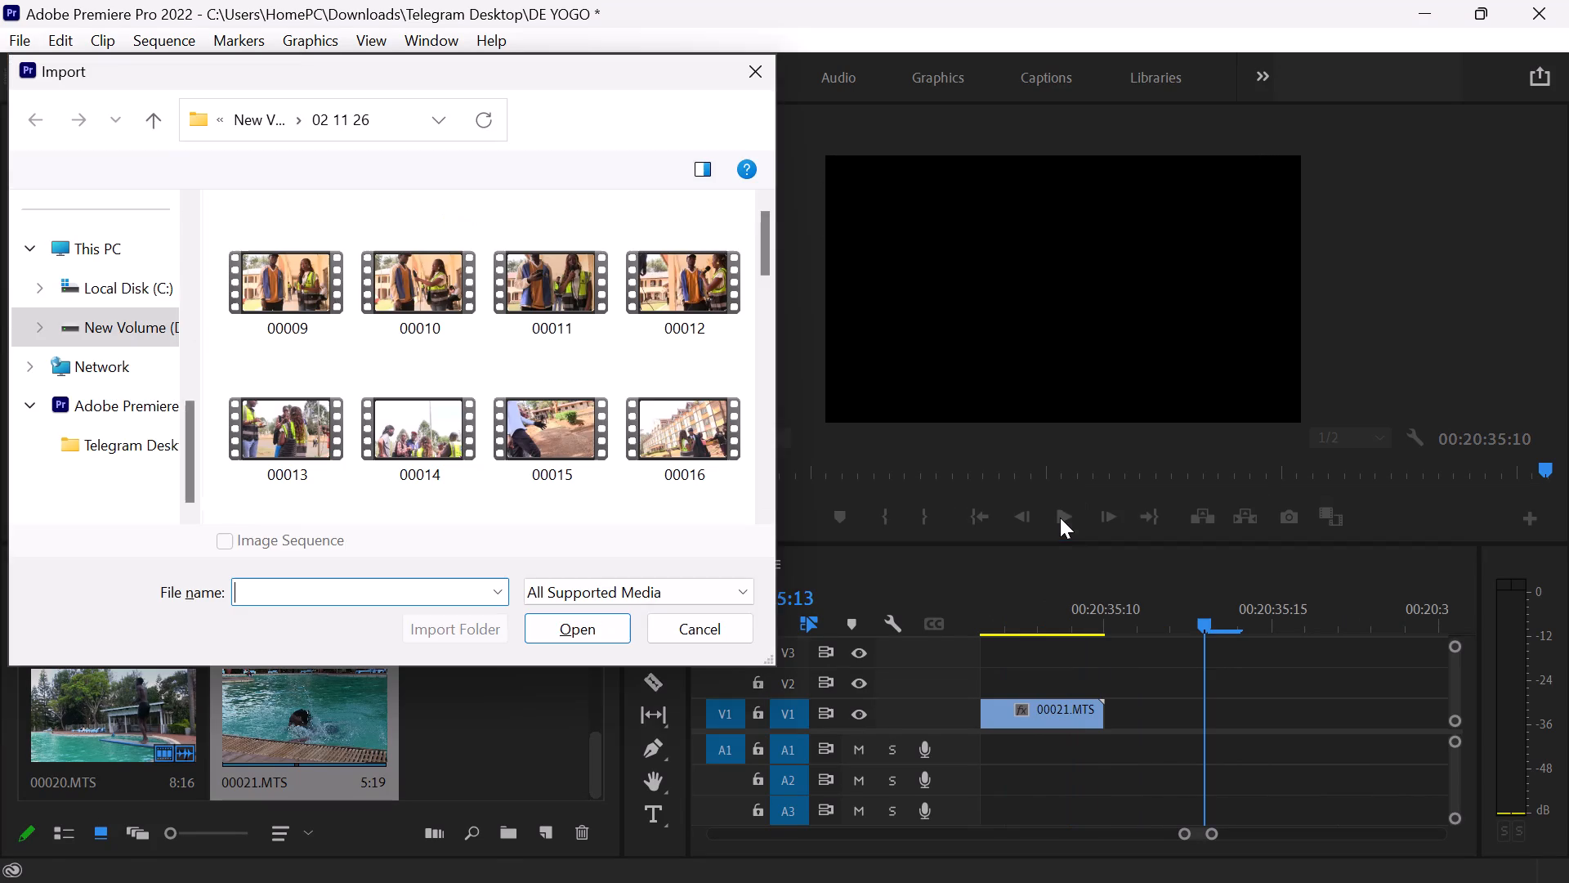
Import icon animation from the Telegram Desktop folder into the DE YOGO project.
double_click(145, 321)
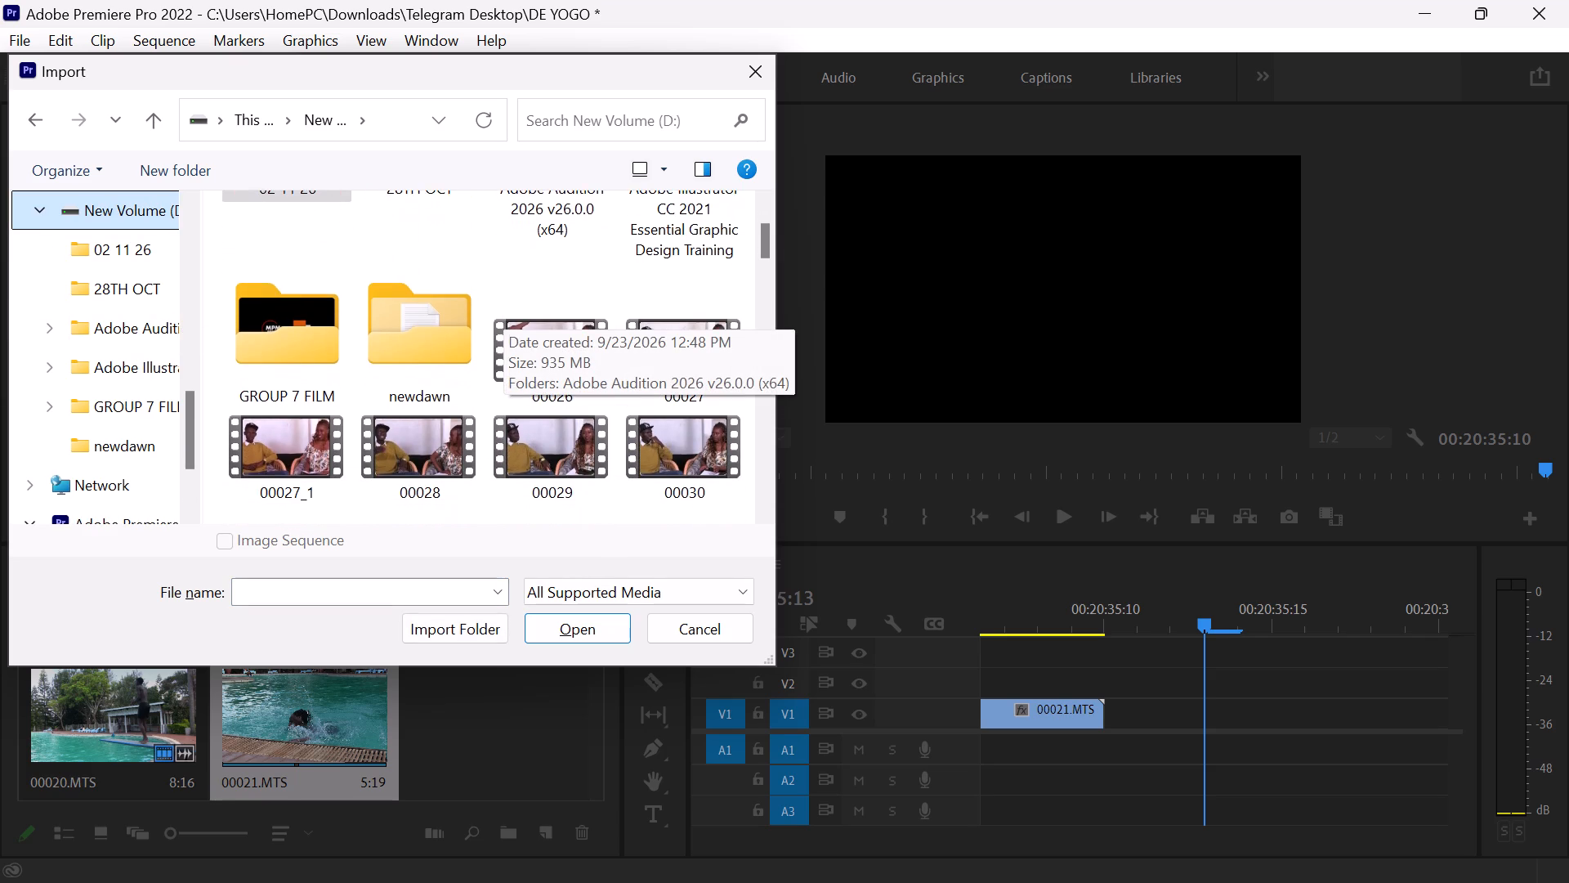
double_click(438, 285)
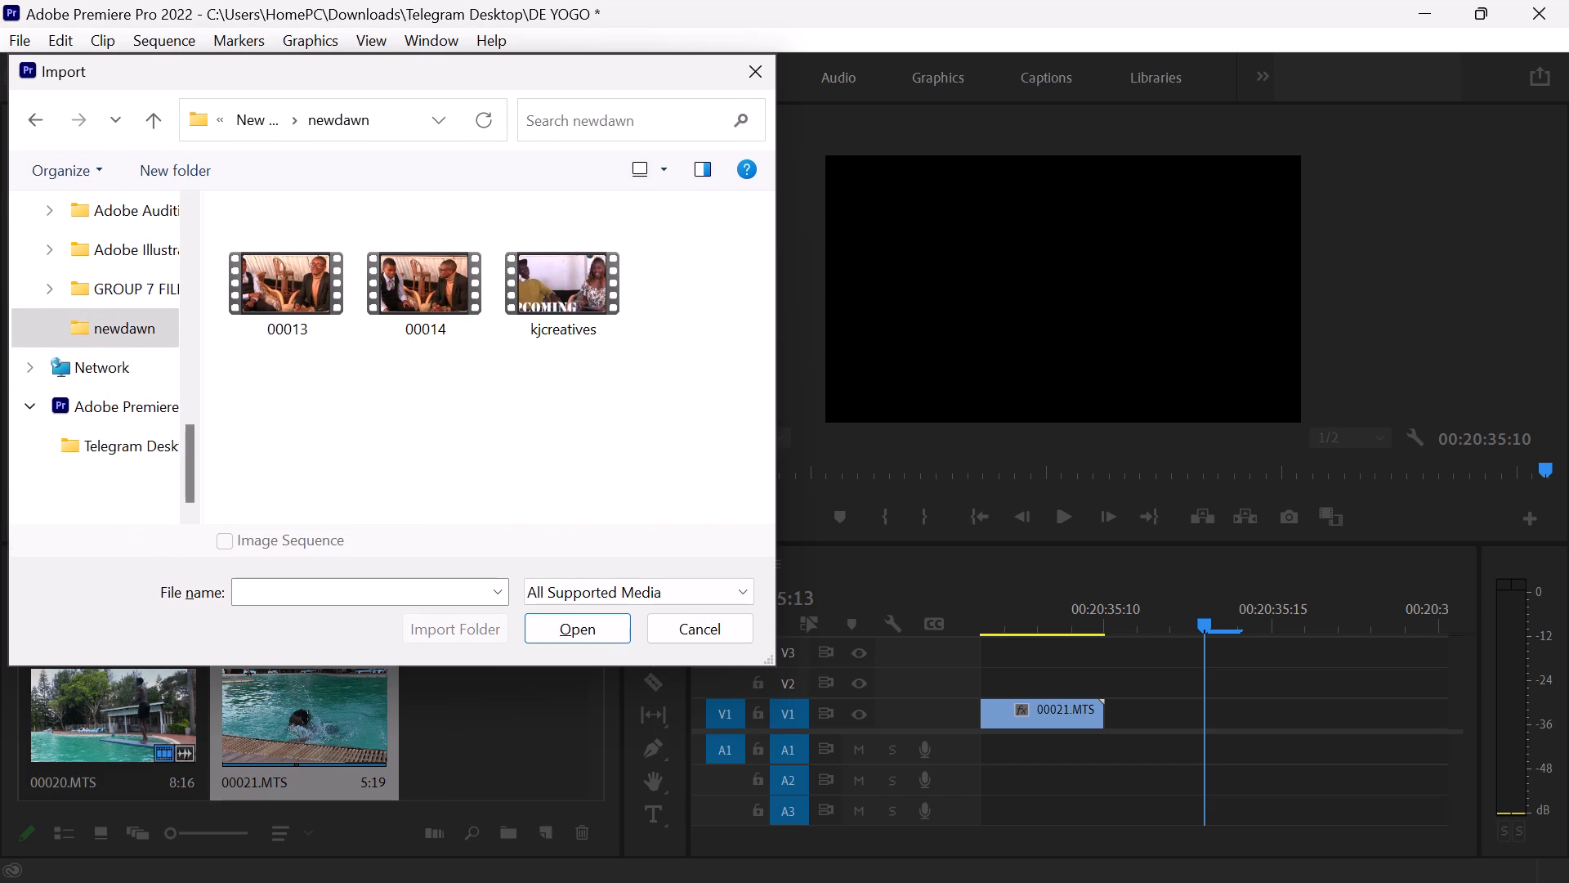
left_click(101, 452)
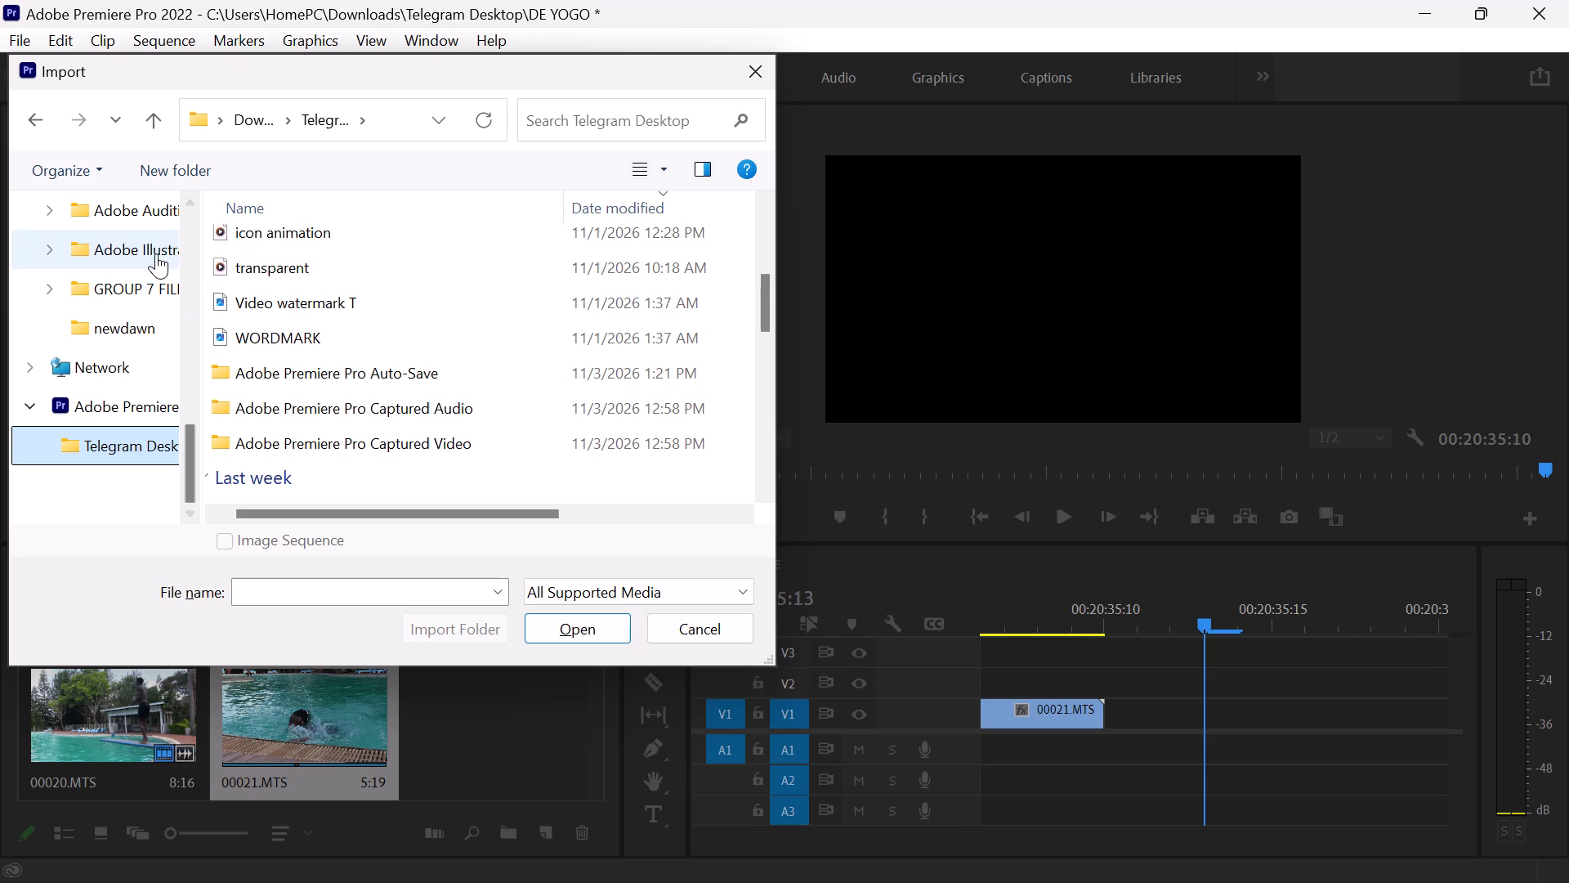
left_click(257, 242)
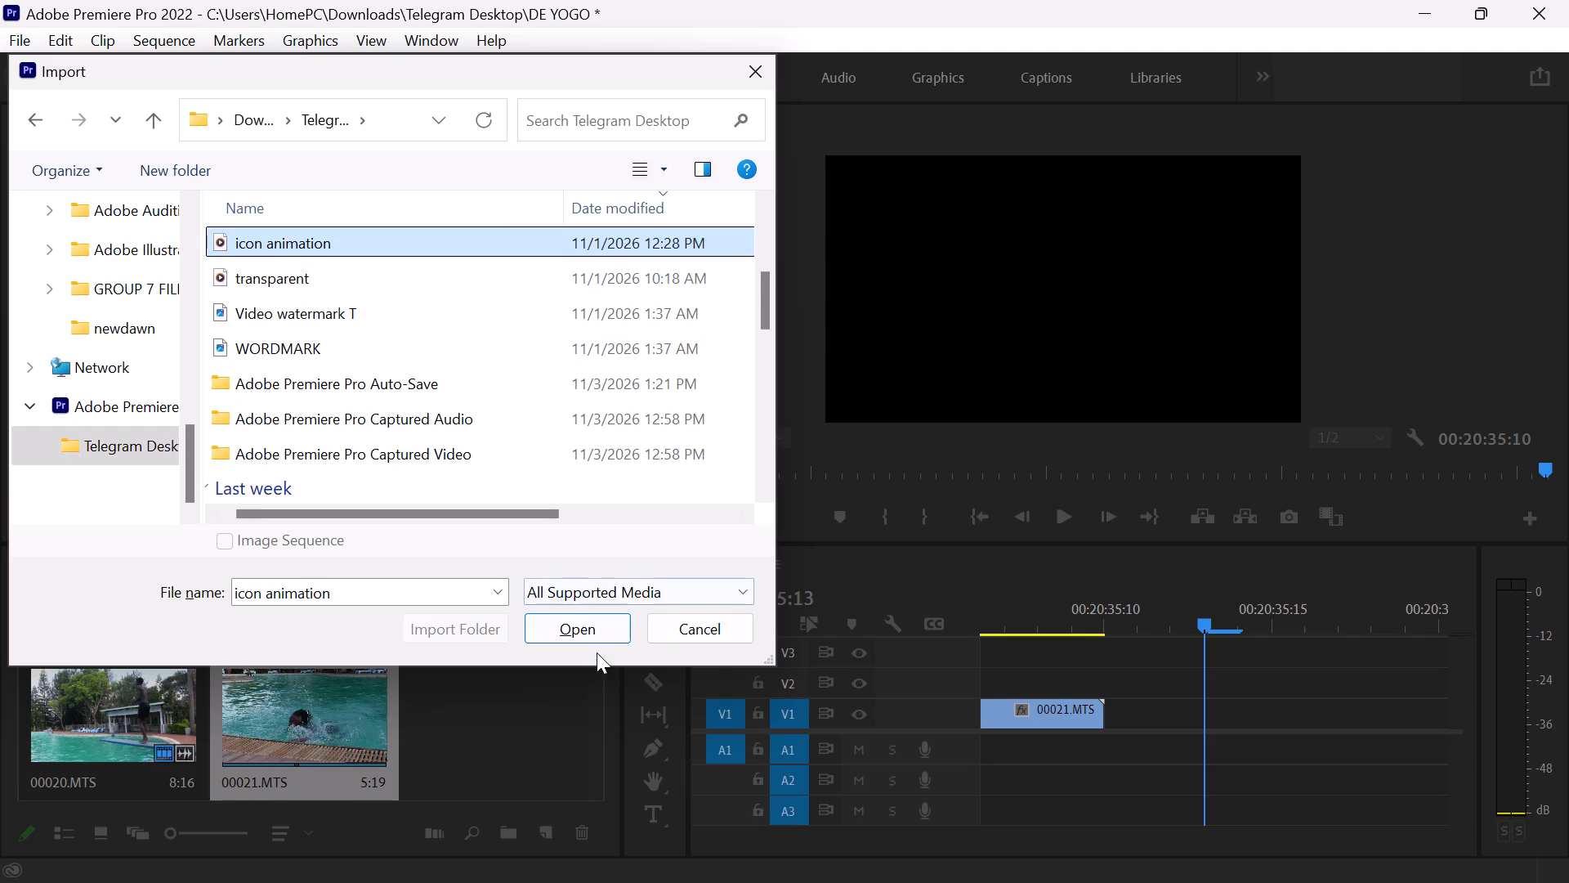
left_click(588, 639)
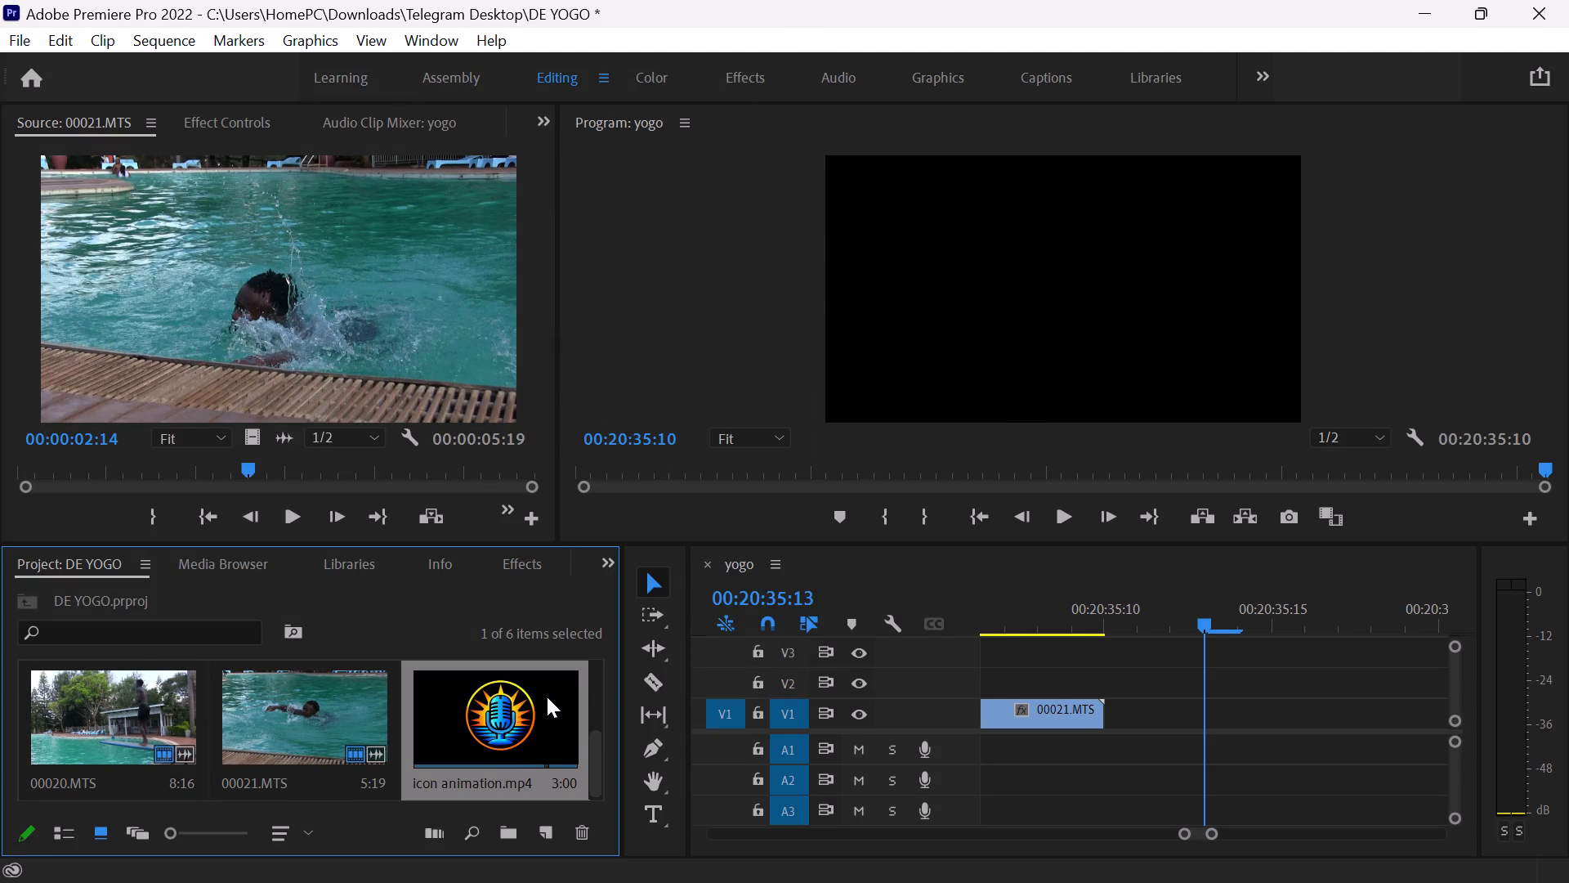
Open icon animation.mp4 in the Source monitor and place it on V1 at 00:20:35:13, shortly after 00021.MTS.
left_click(537, 701)
double_click(537, 701)
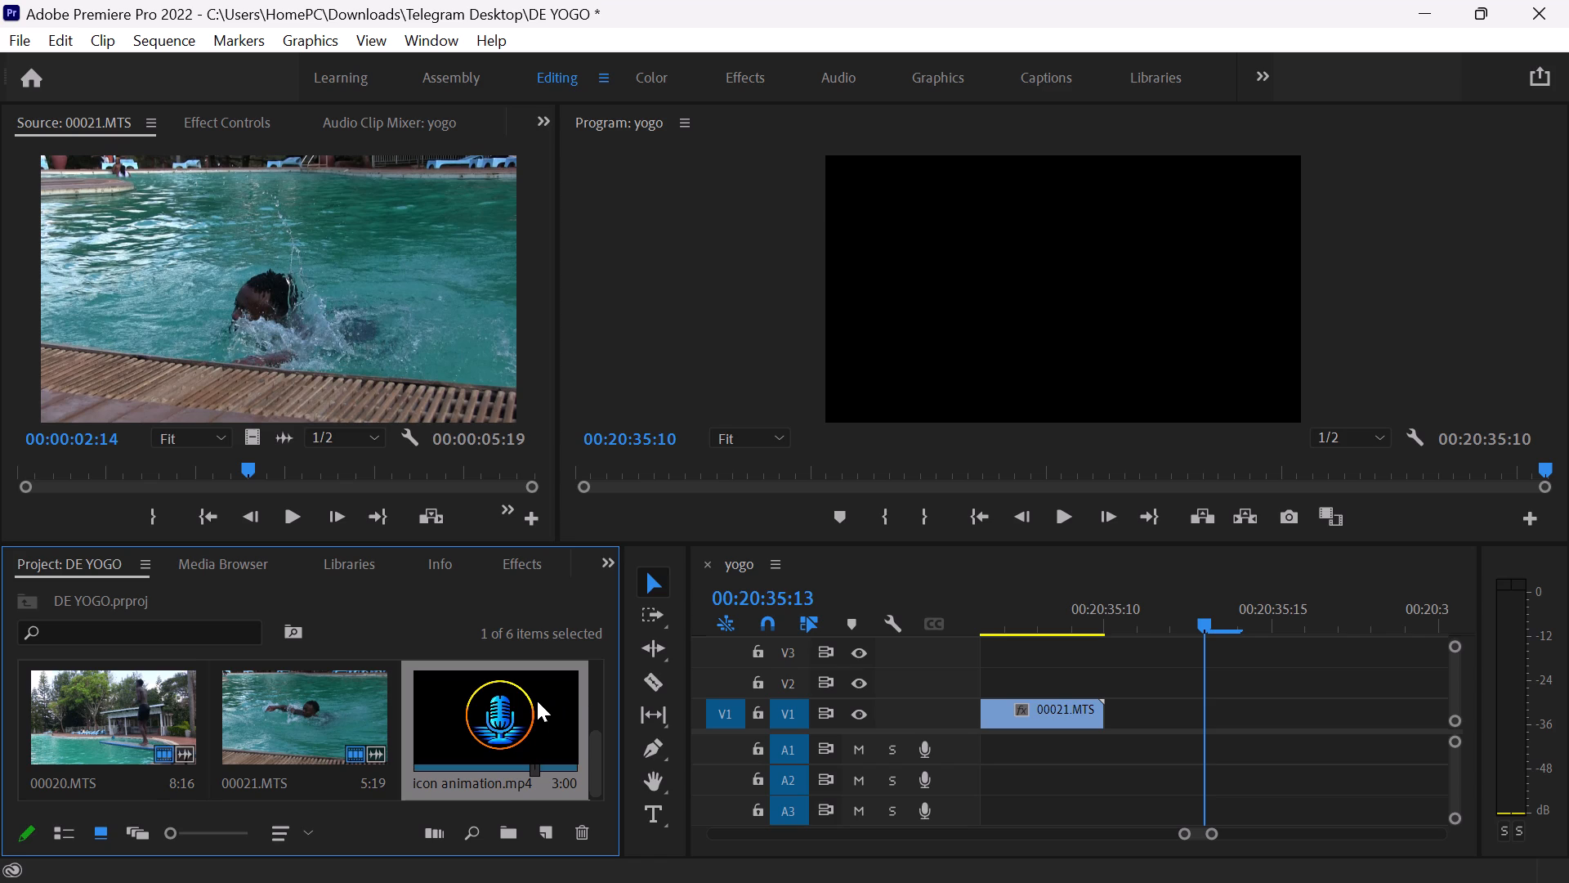
left_click_drag(357, 285, 595, 383)
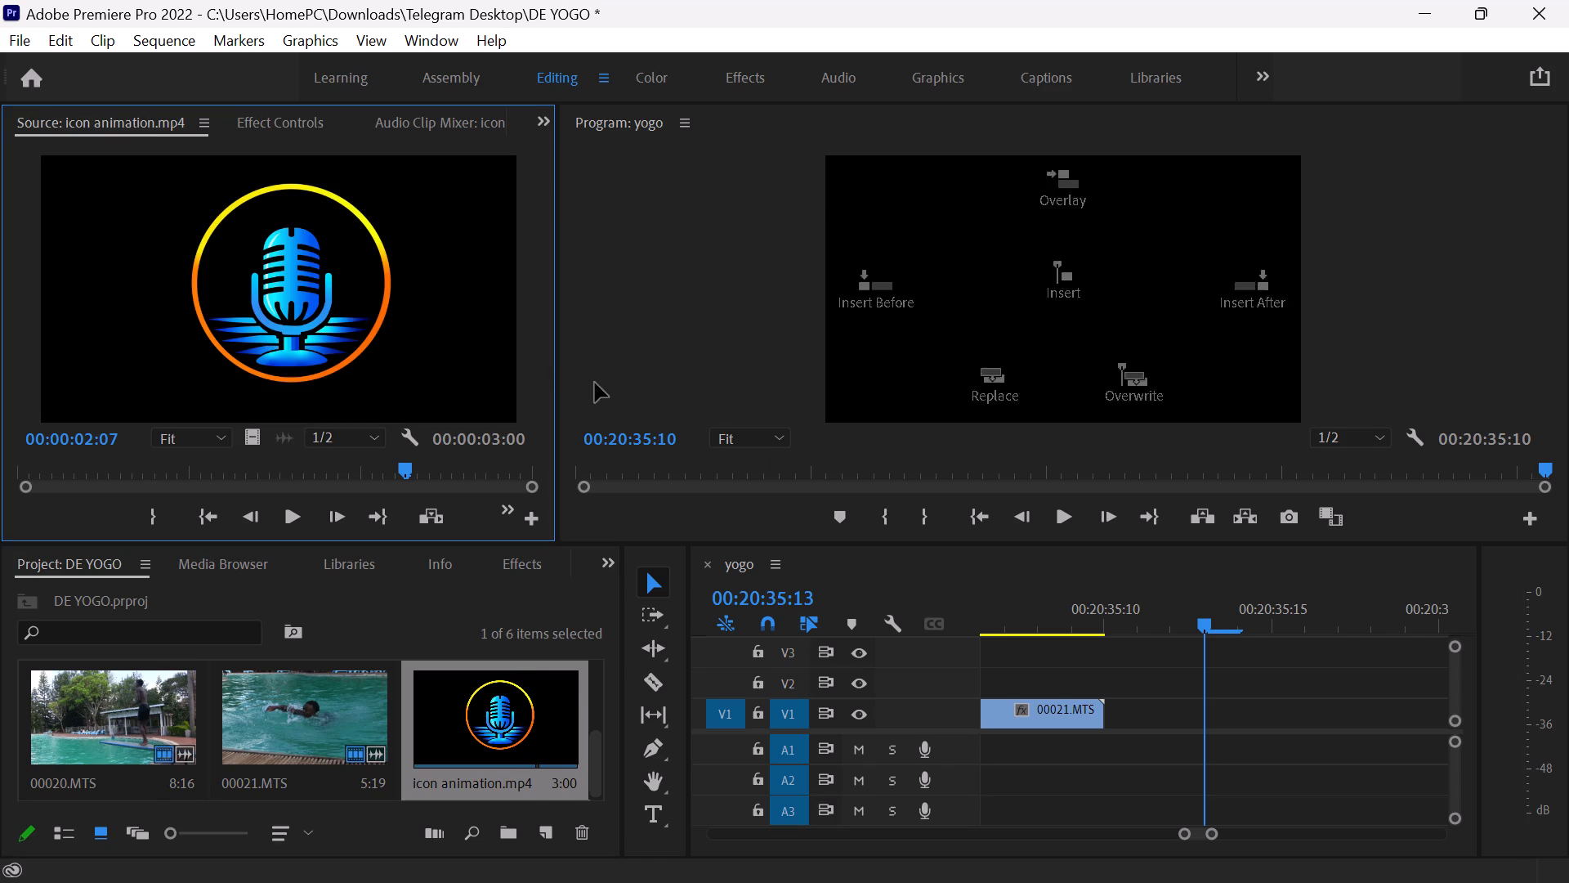
left_click_drag(595, 383, 1136, 692)
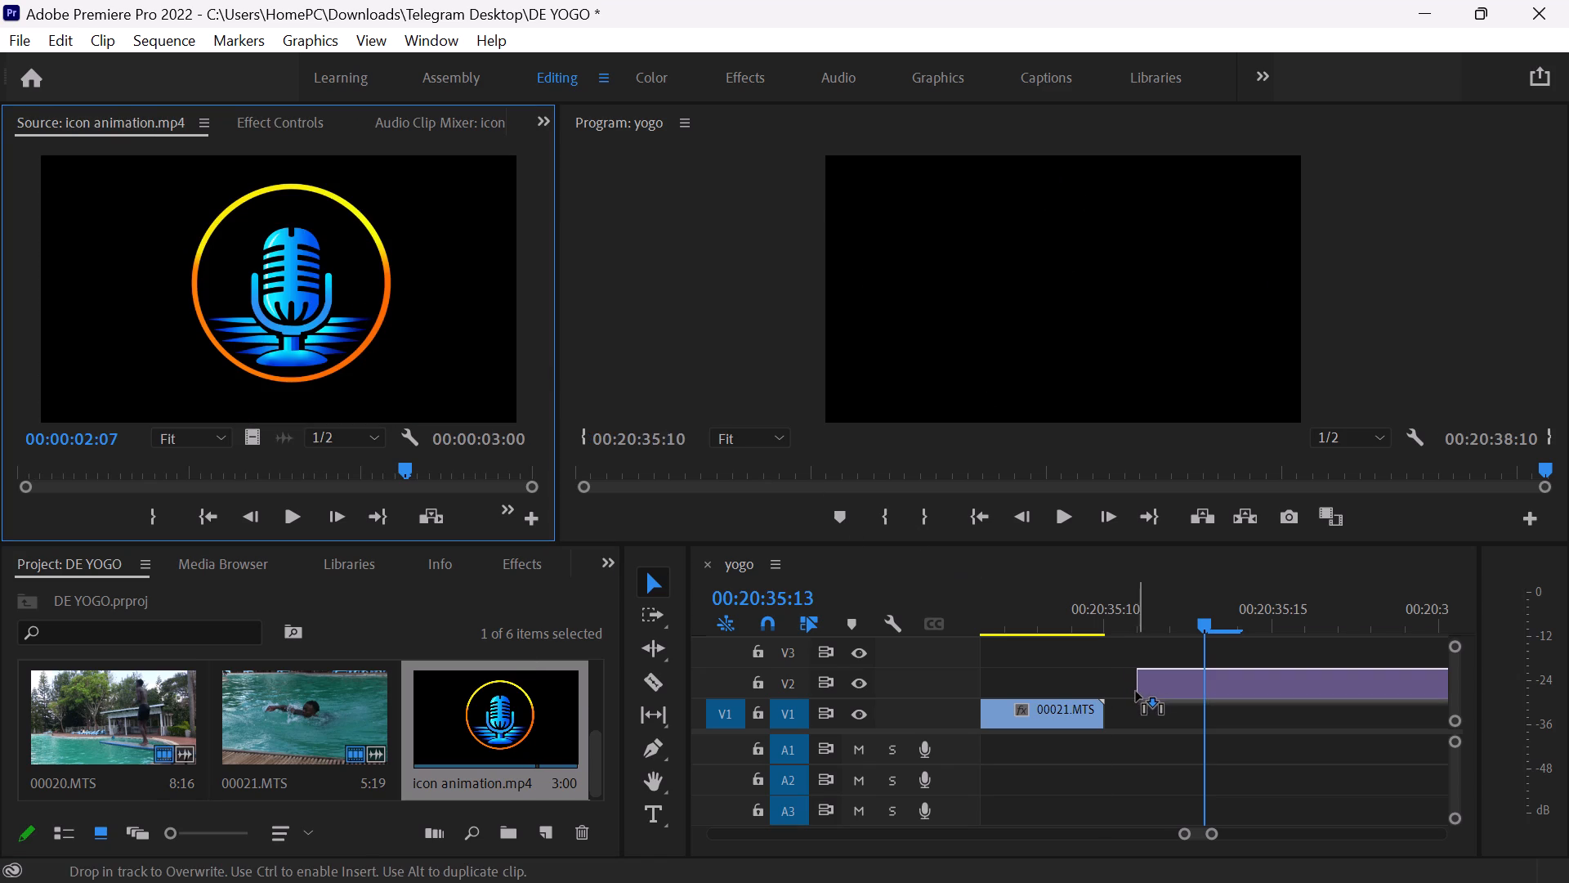
left_click_drag(1136, 692, 1198, 724)
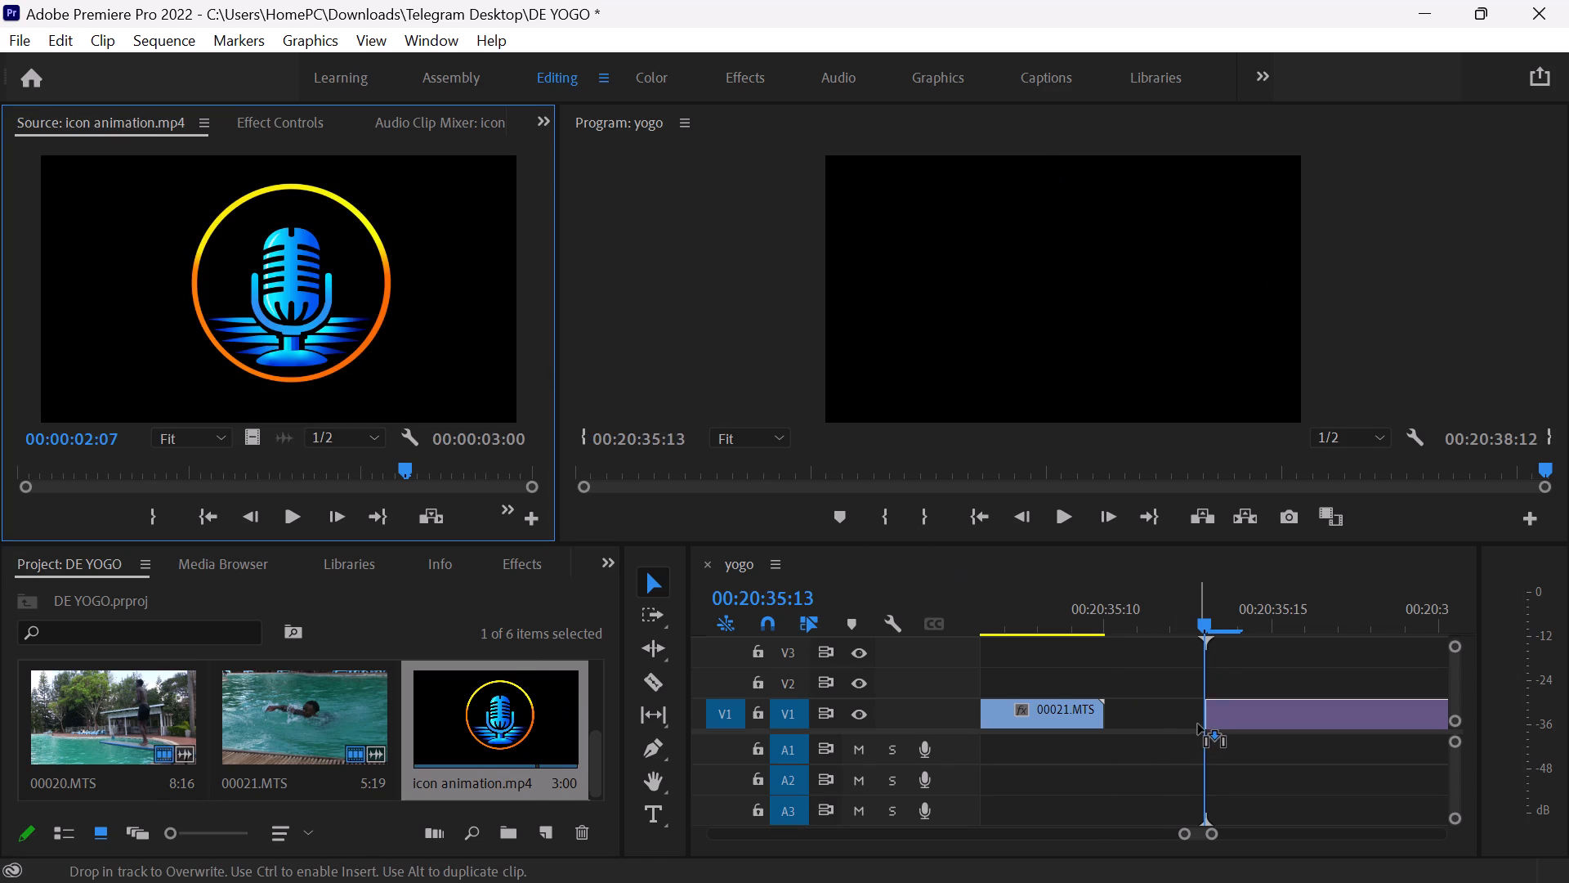
left_click_drag(1198, 724, 1198, 725)
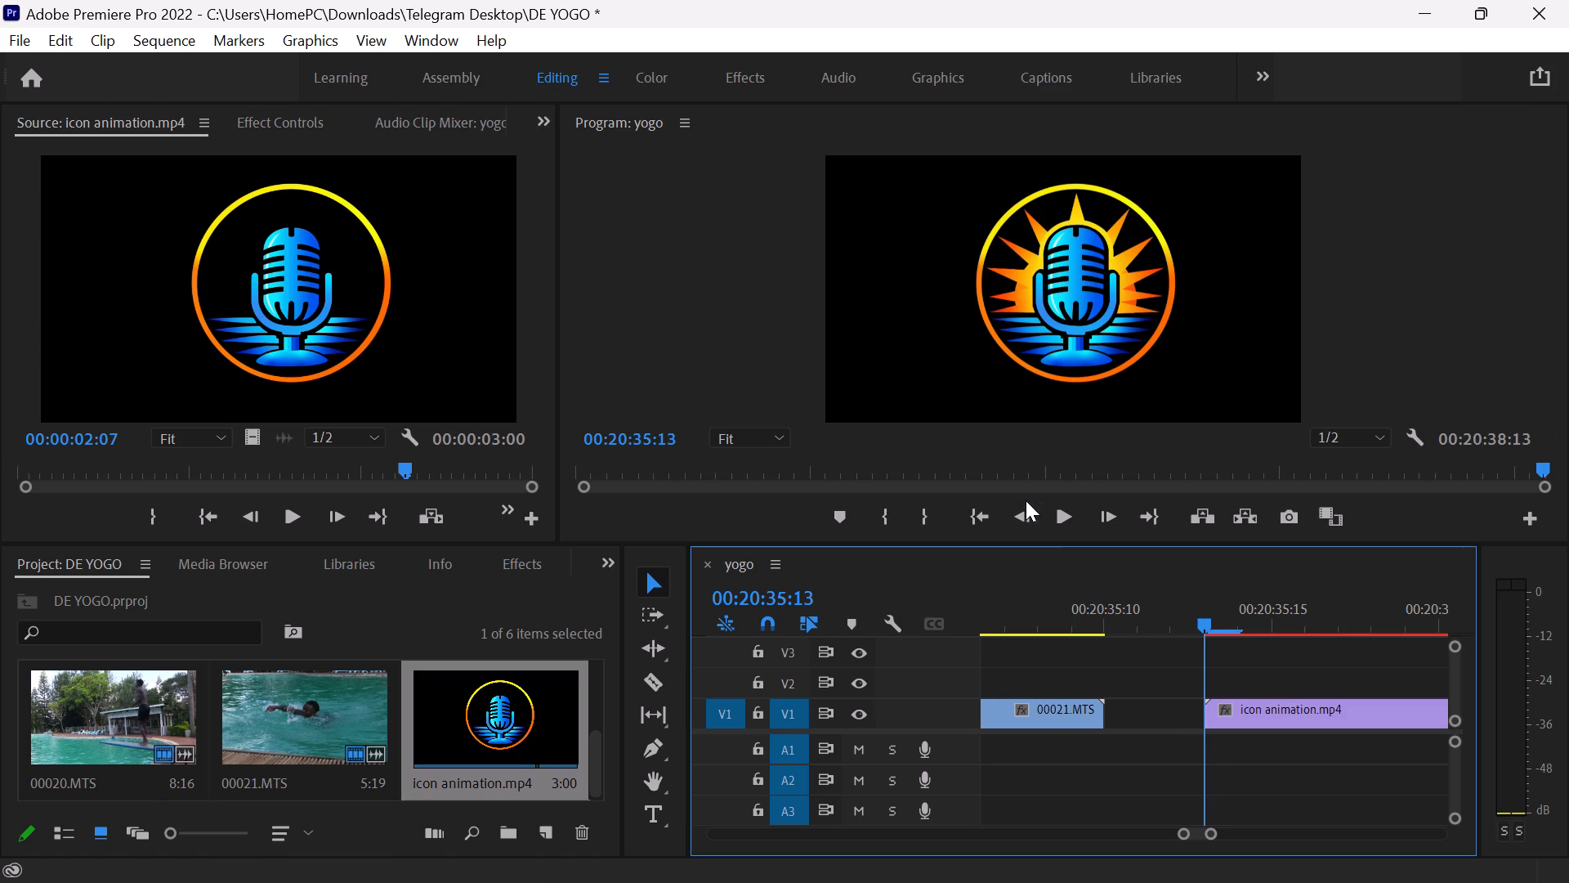
Play icon animation.mp4 in the yogo sequence through to its end.
left_click(1070, 522)
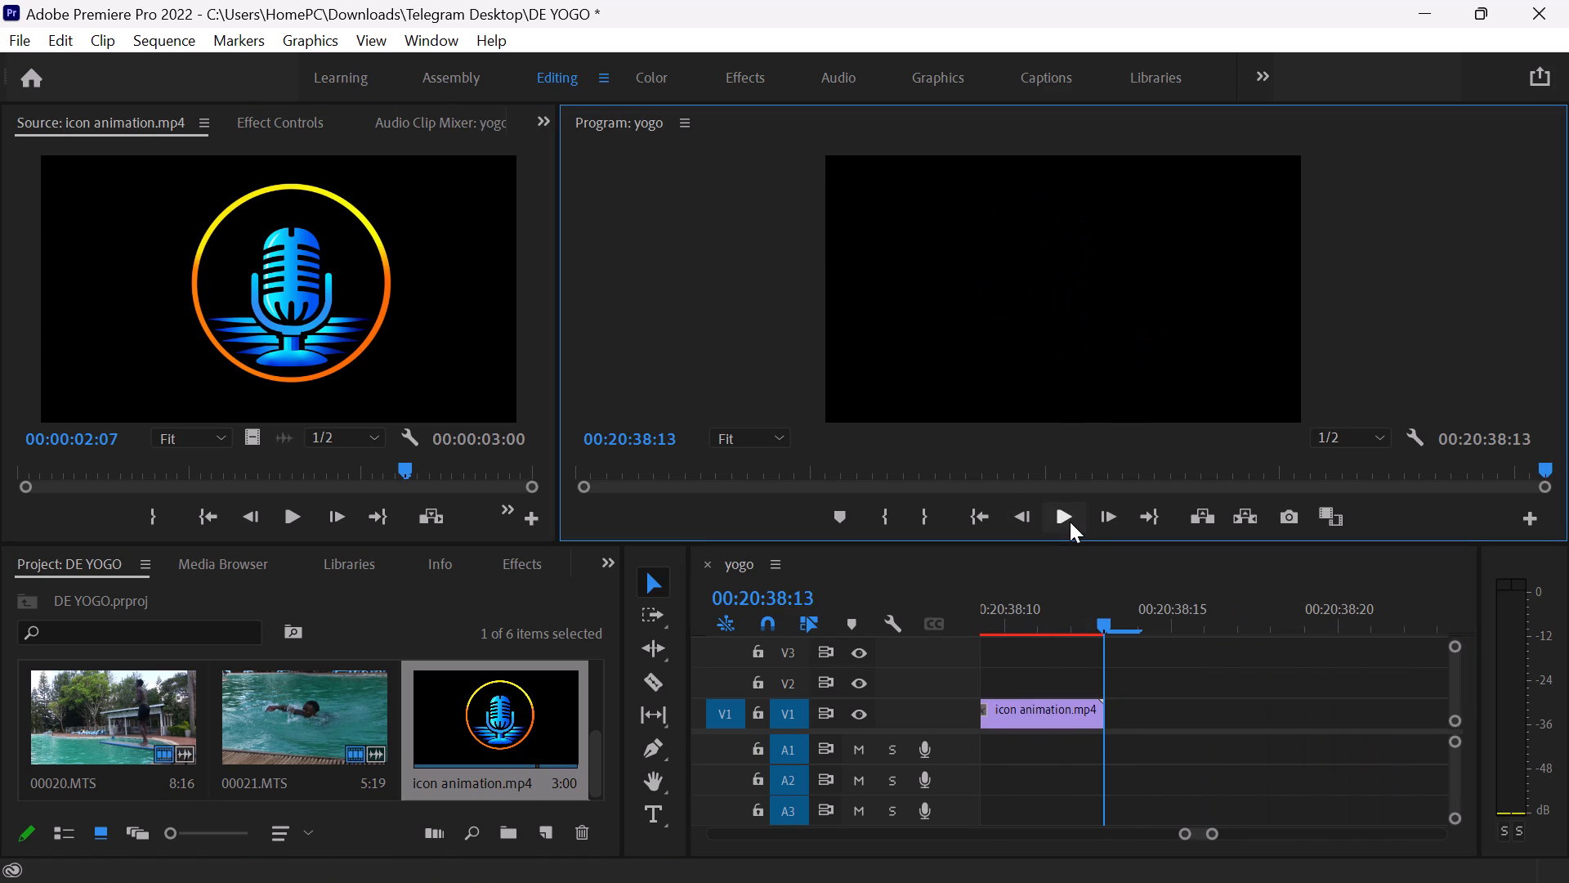
Play the opening of the yogo sequence and step back to 00:00:00:00.
left_click(1070, 522)
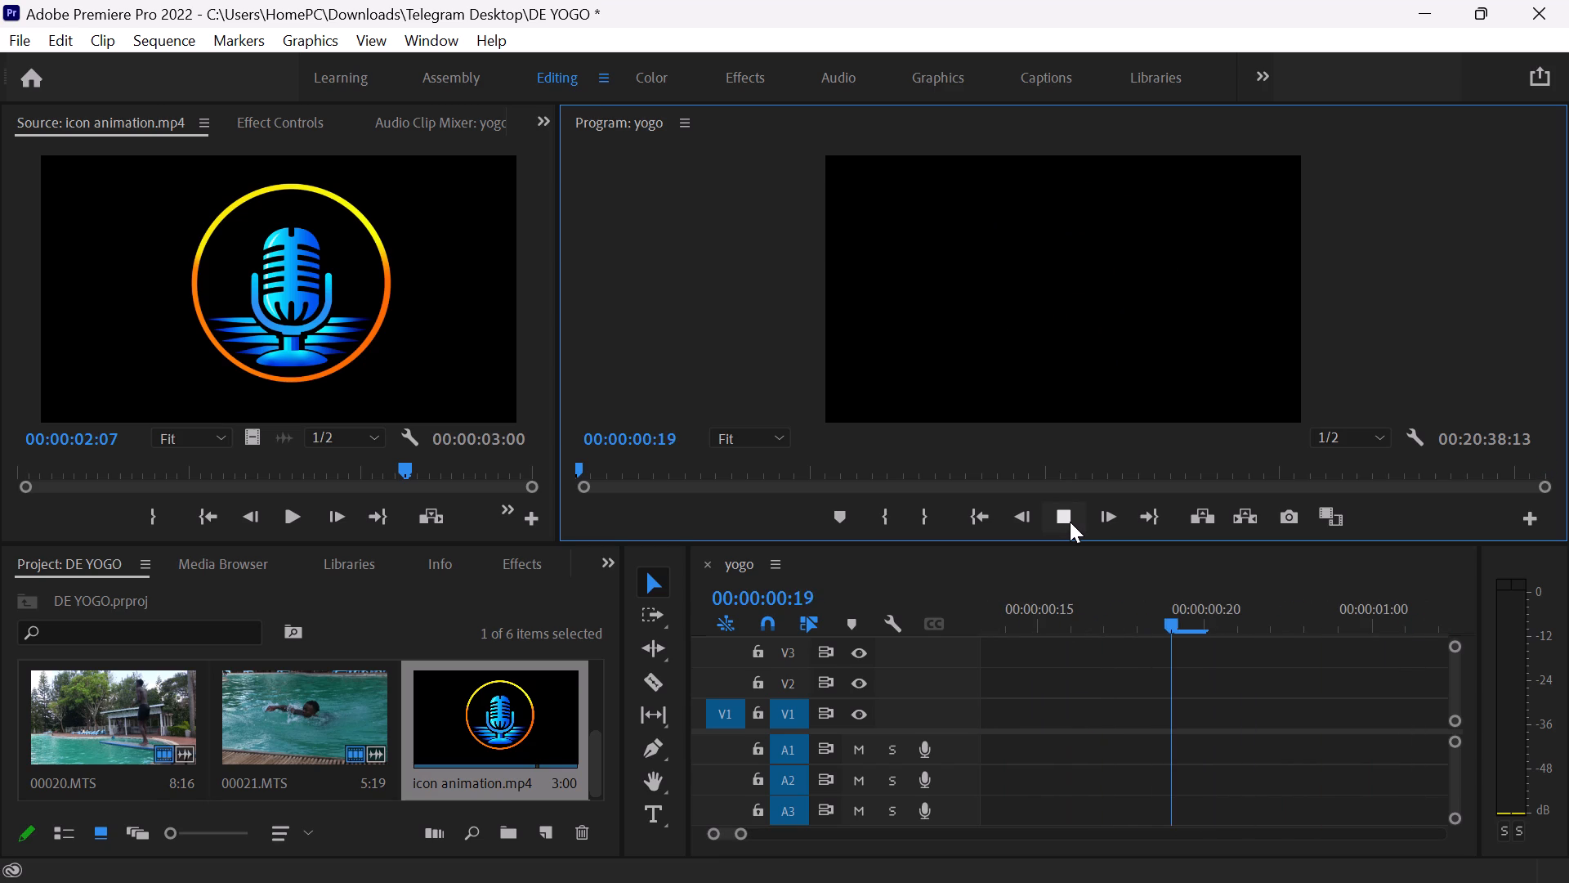
left_click(1070, 522)
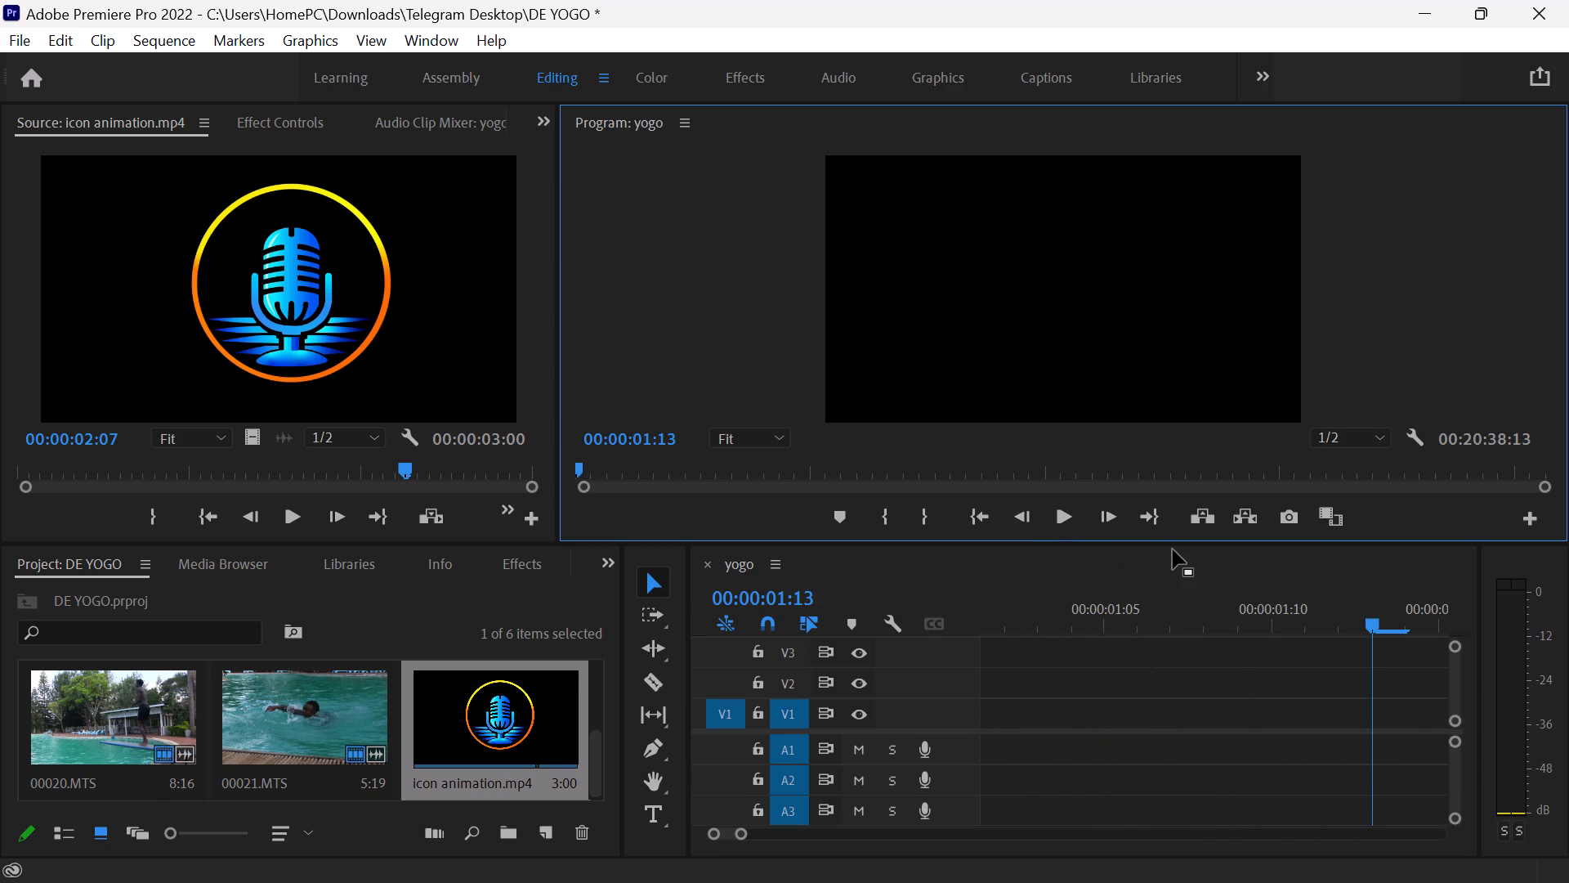
key("Left")
key("Left")
key("Left")
key("Left")
key("Left")
key("Left")
key("Left")
key("Left")
key("Left")
key("Left")
key("Left")
key("Left")
key("Left")
key("Left")
key("Left")
key("Left")
key("Left")
key("Left")
key("Left")
key("Left")
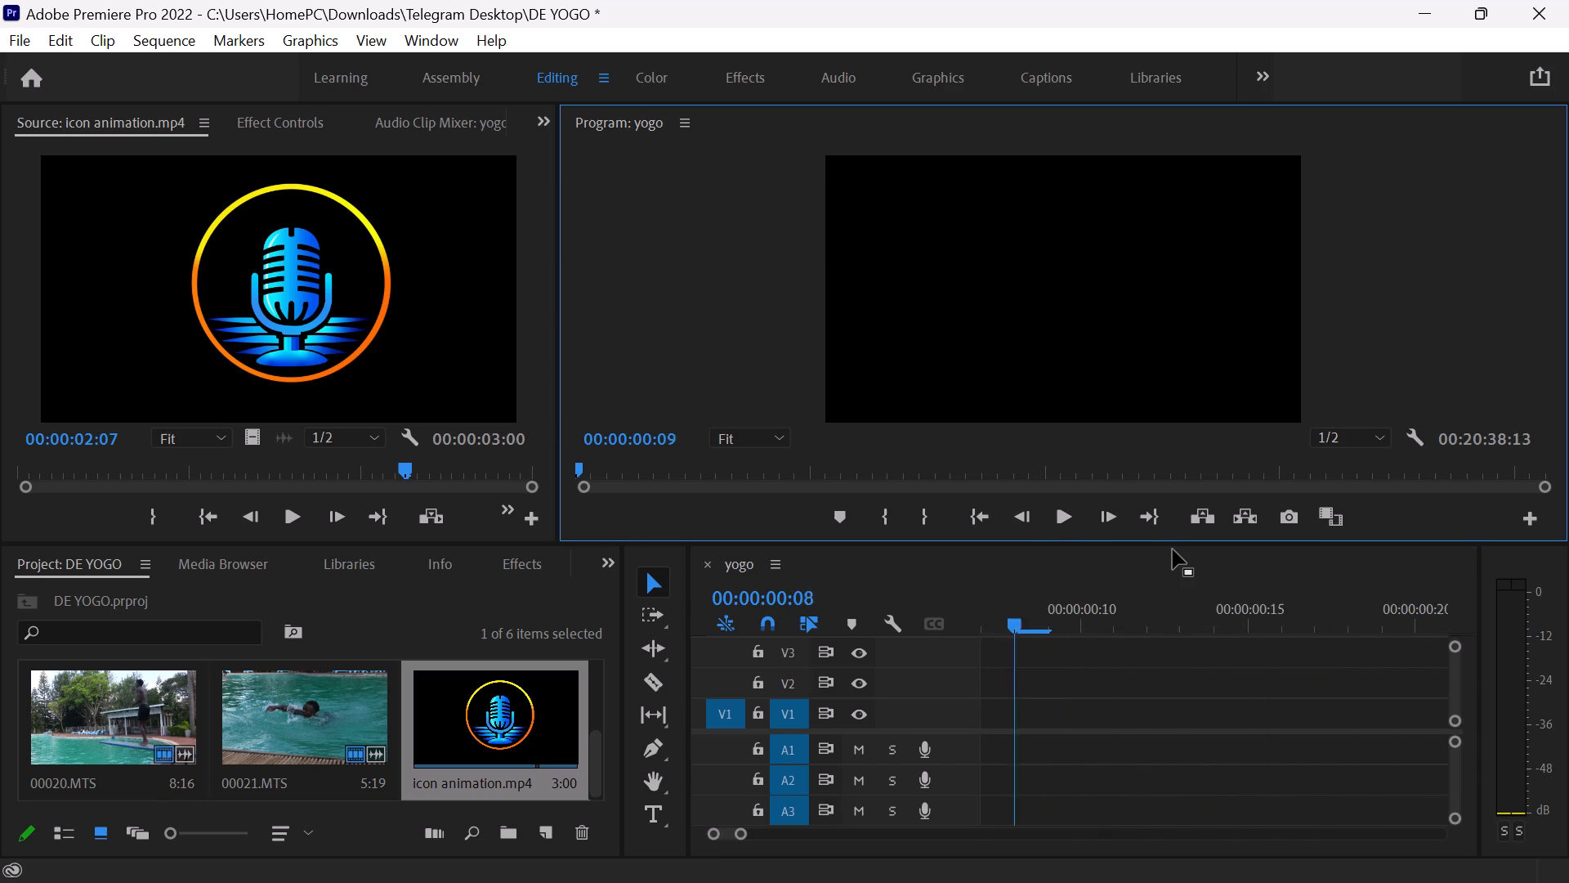
key("Left")
key("Left")
key("Left")
key("Left")
key("Left")
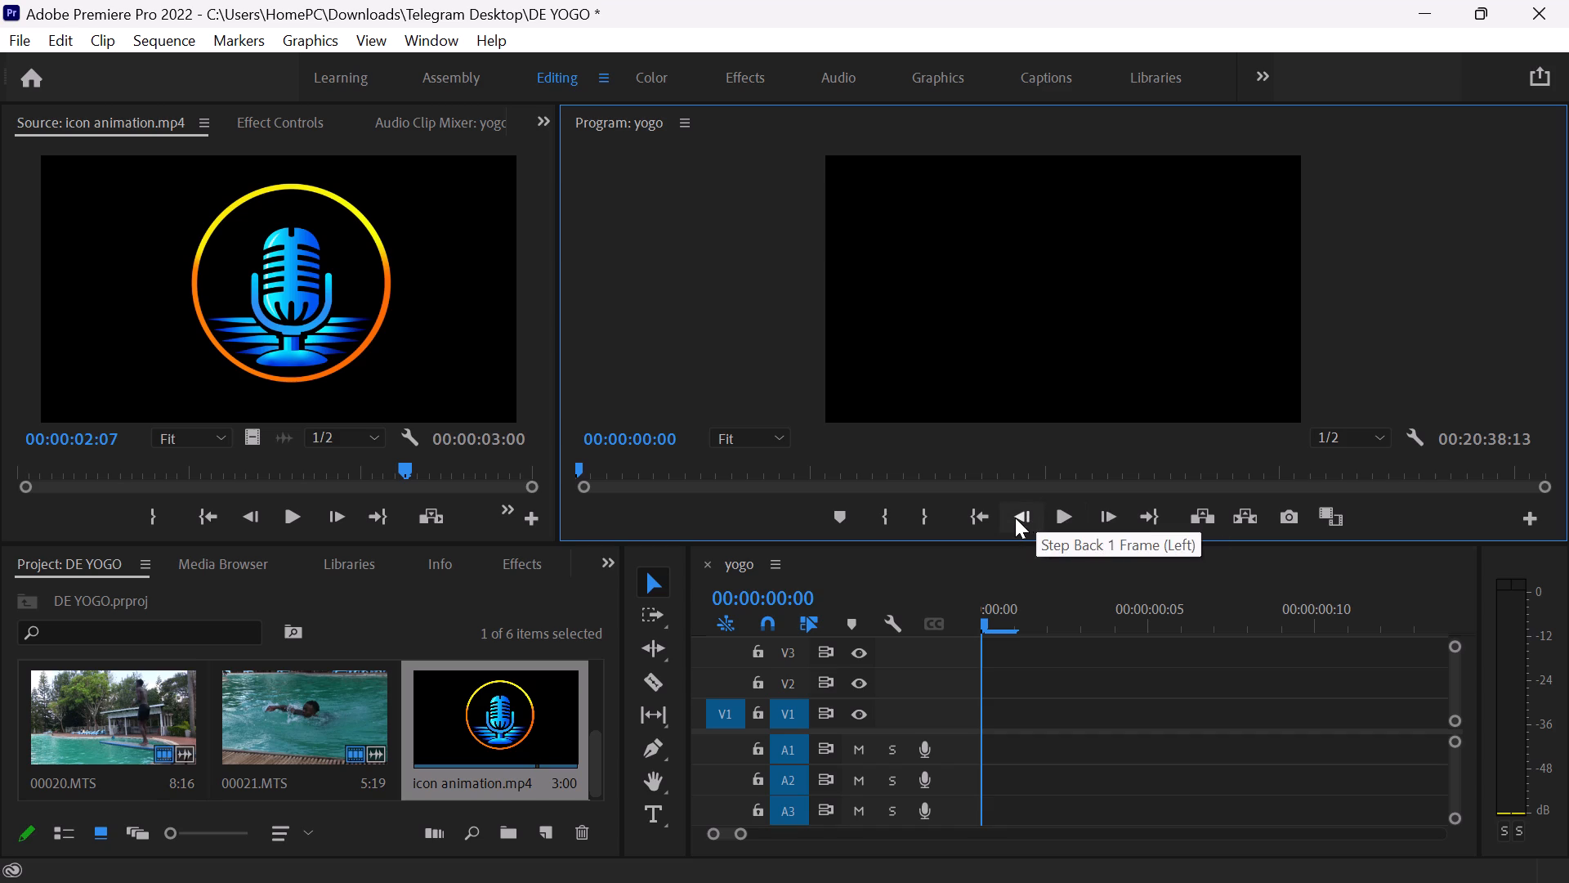
Move the yogo sequence's playhead to the end of icon animation.mp4 at 00:20:38:13 and import 00047.MTS from New Volume (D:).
left_click(990, 529)
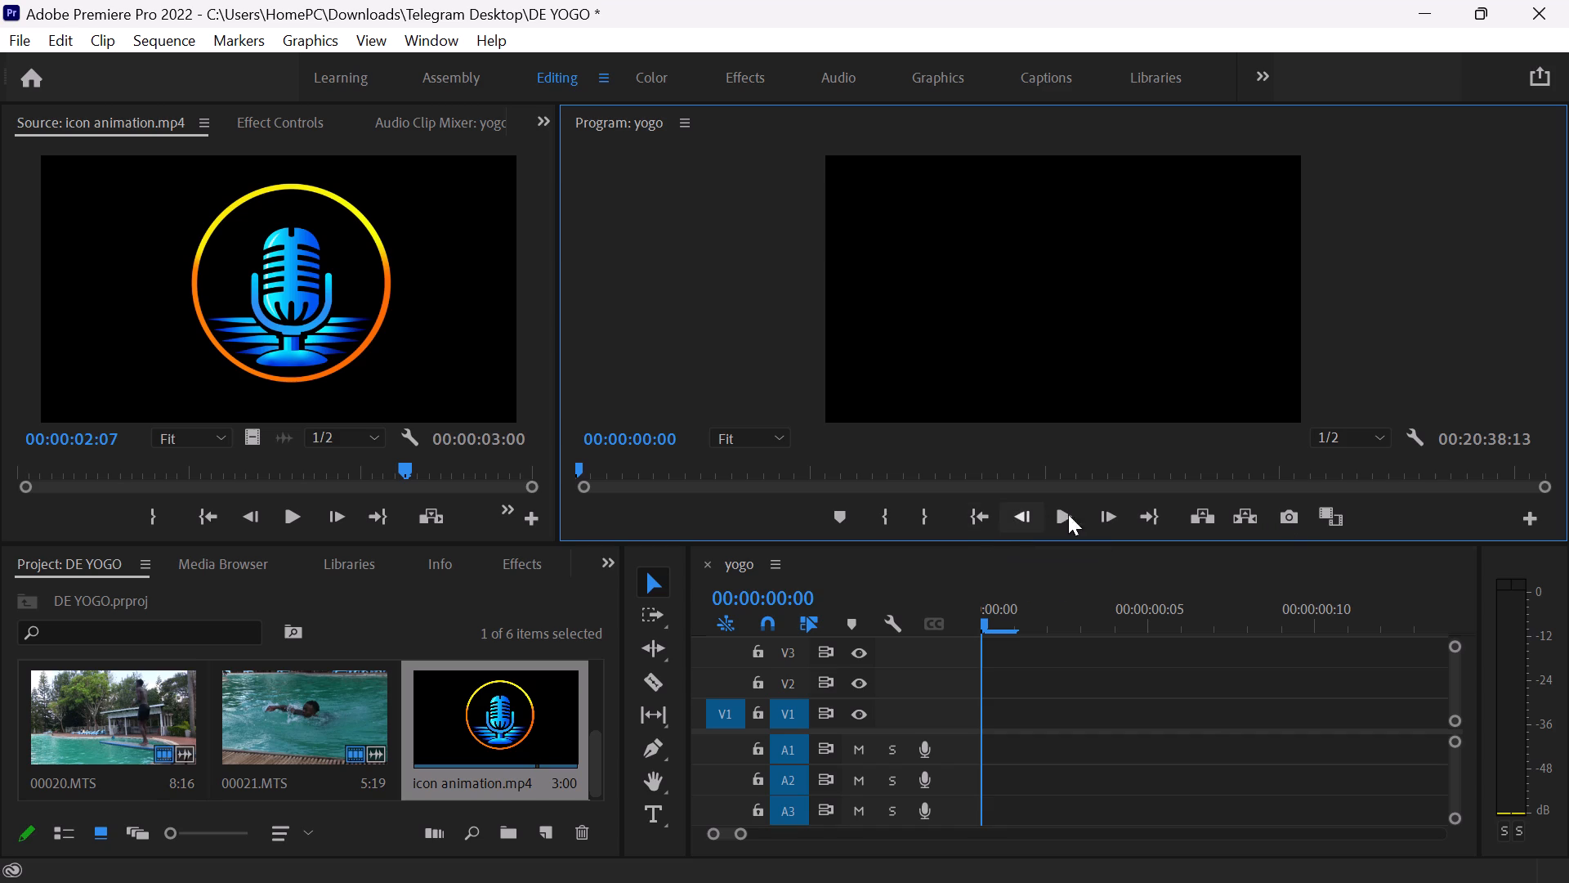
left_click(1147, 517)
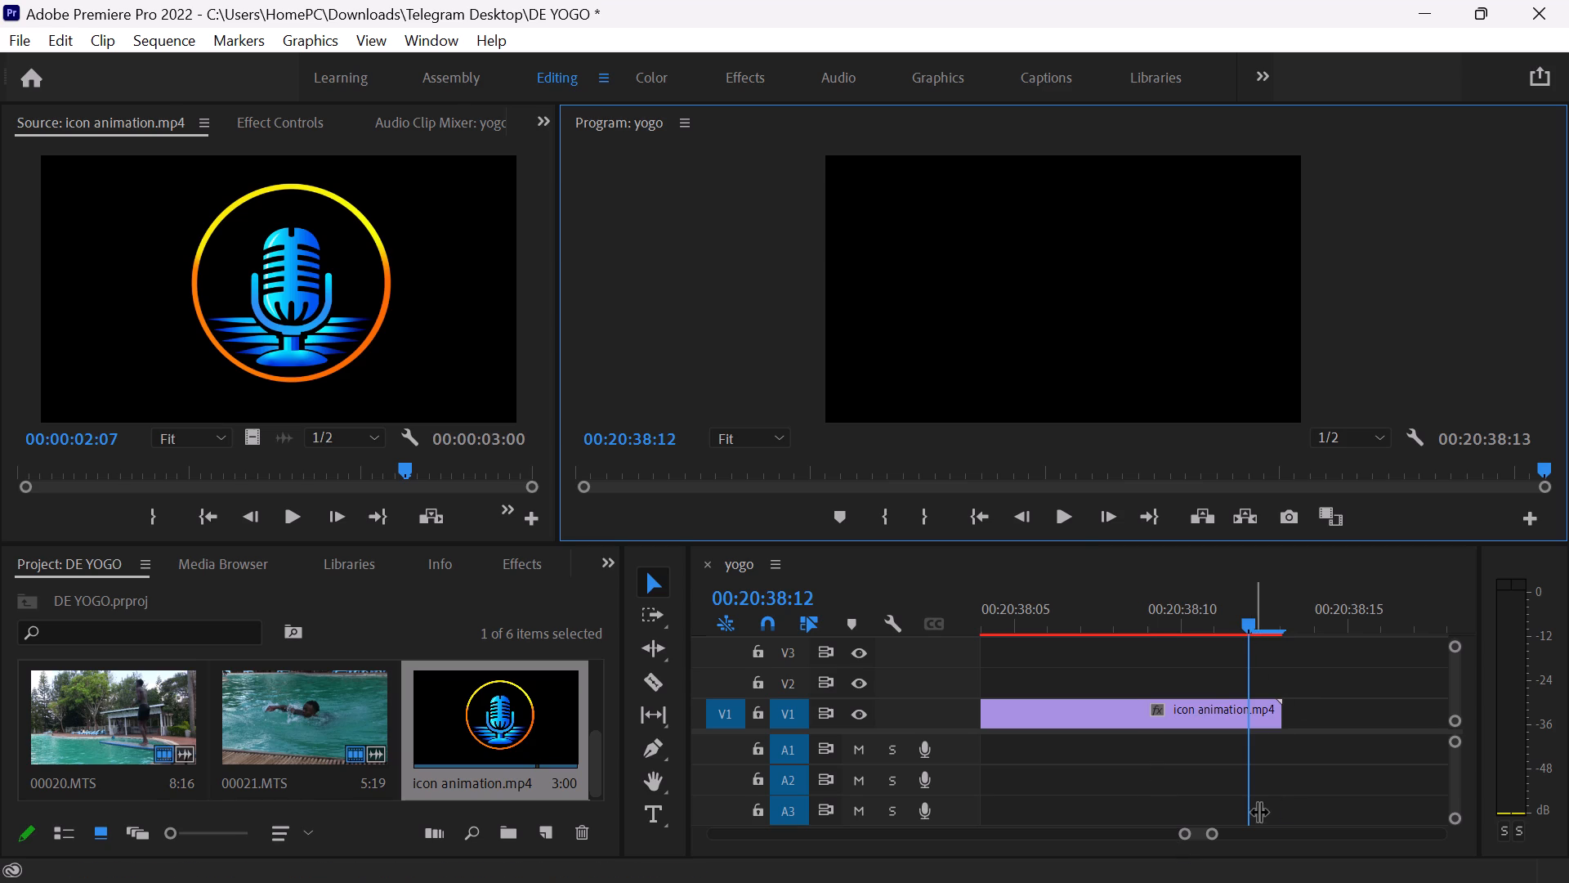
left_click(1281, 625)
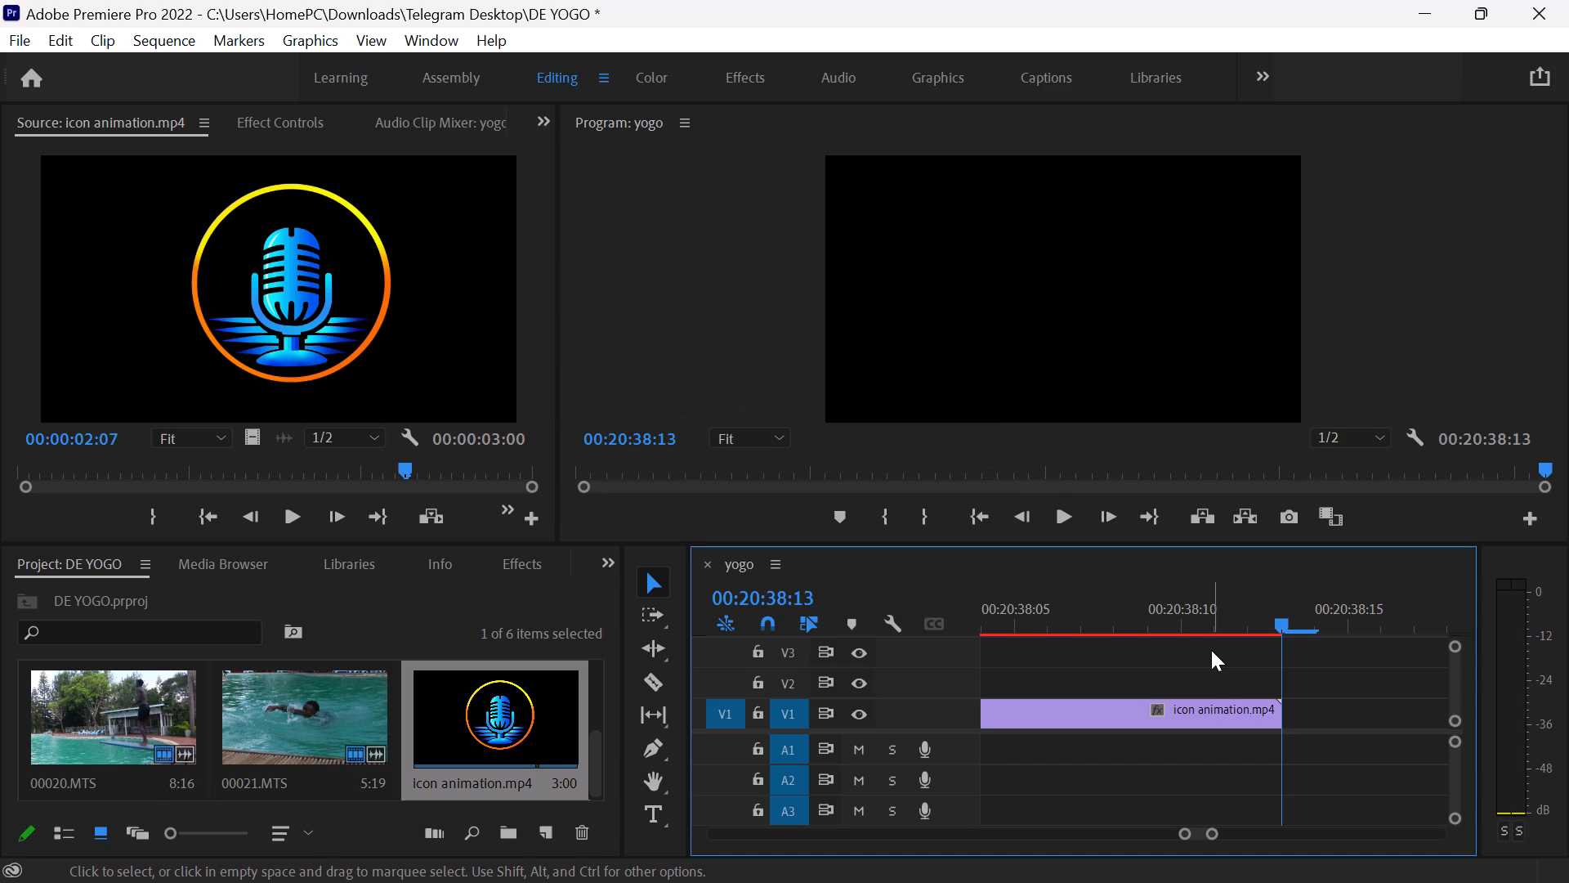
key("ctrl+i")
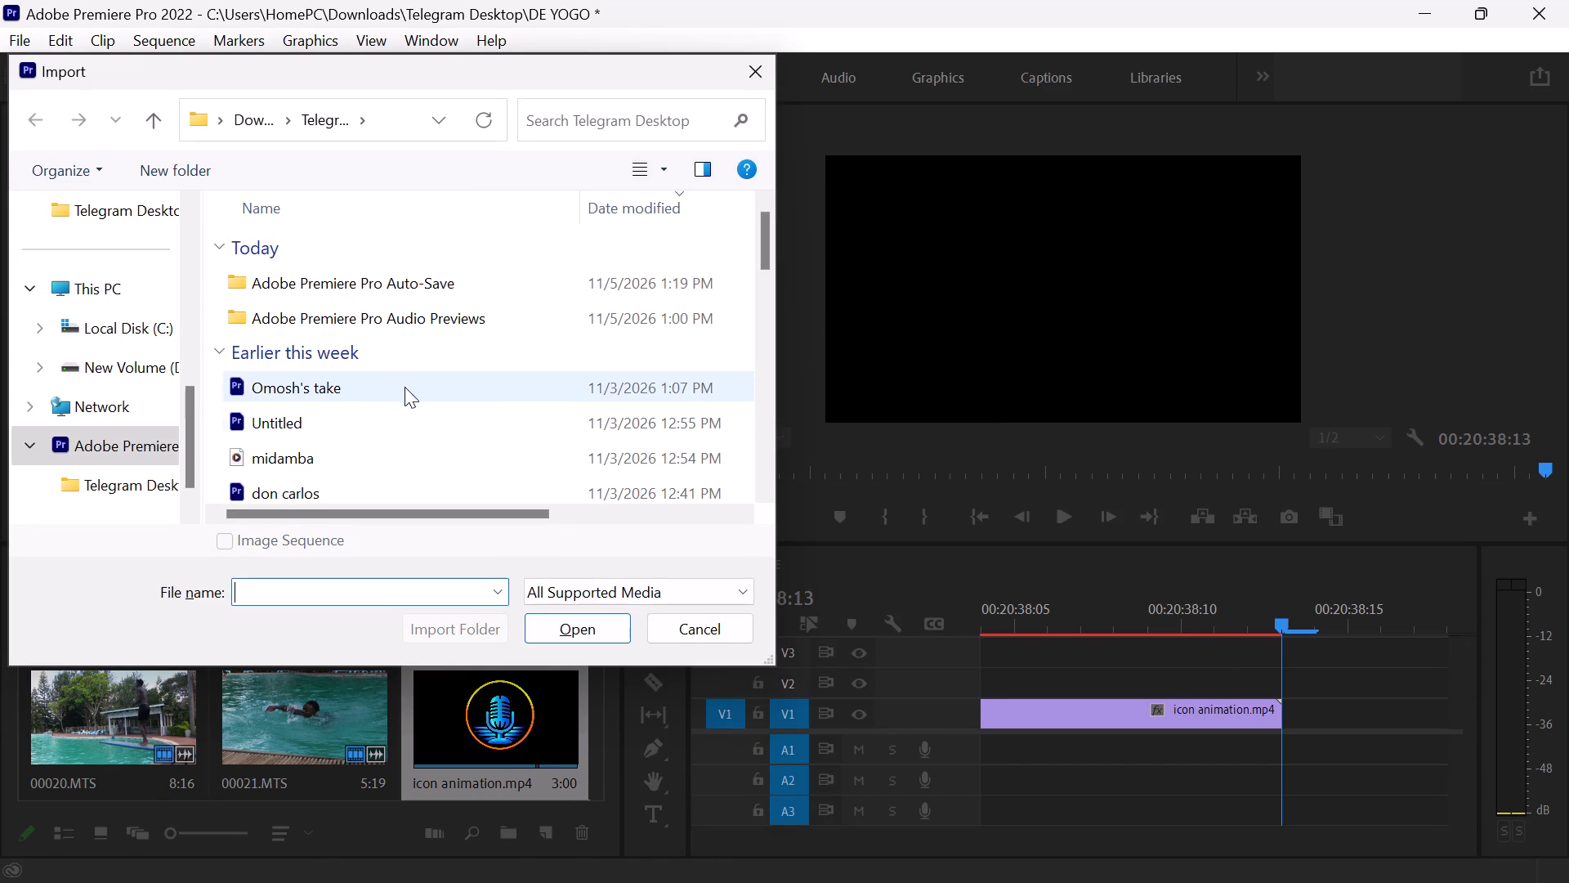
double_click(159, 365)
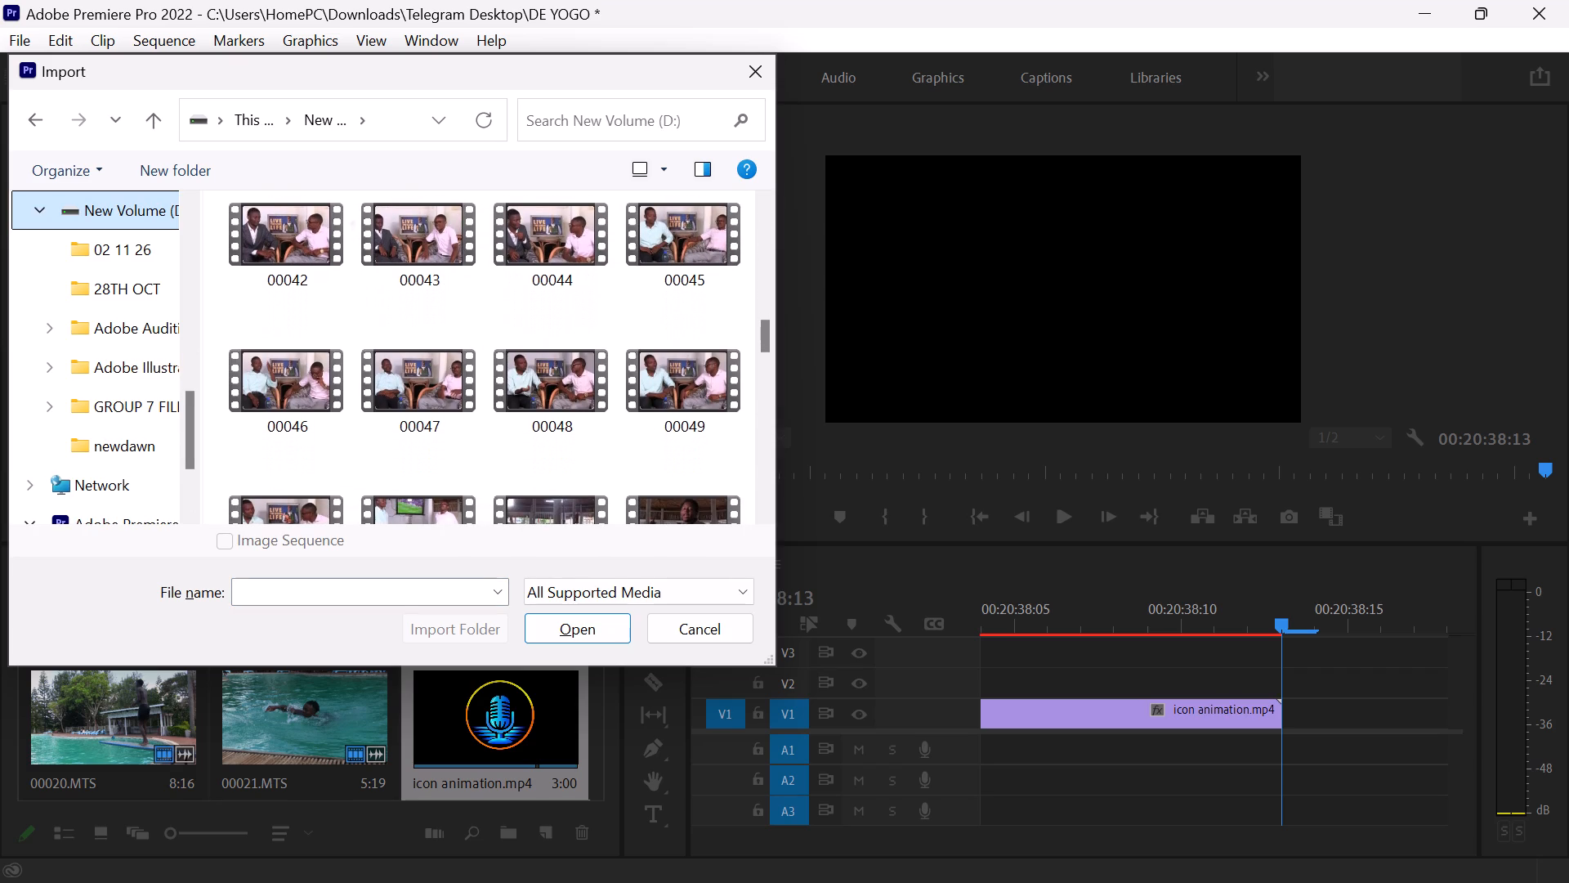
left_click(437, 397)
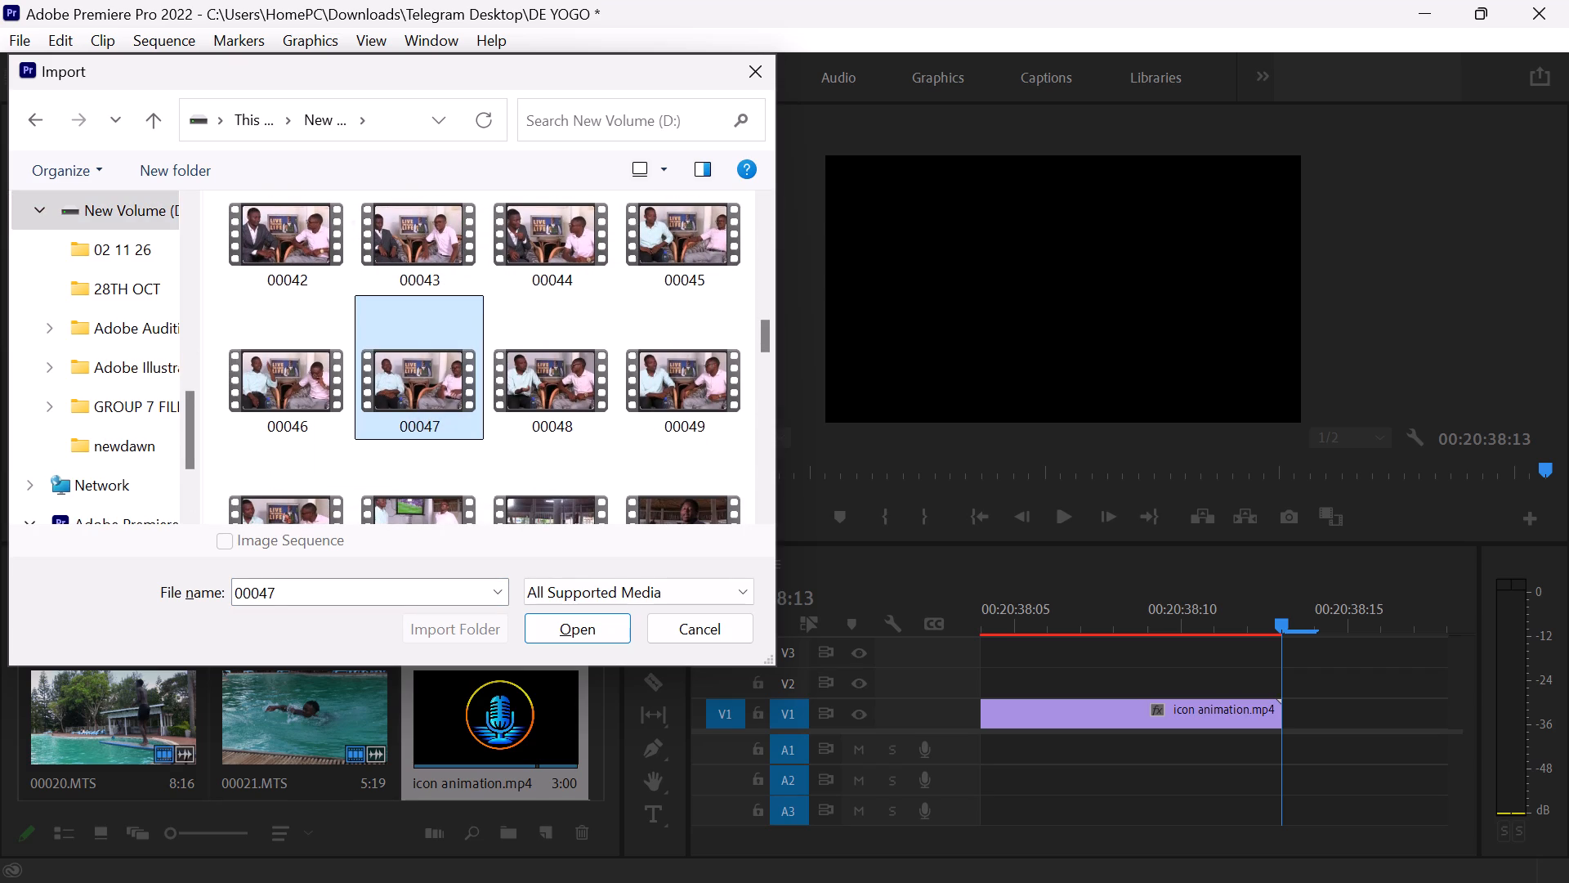
left_click_drag(437, 377, 1366, 698)
left_click_drag(1366, 698, 415, 540)
left_click_drag(415, 540, 412, 419)
left_click(589, 628)
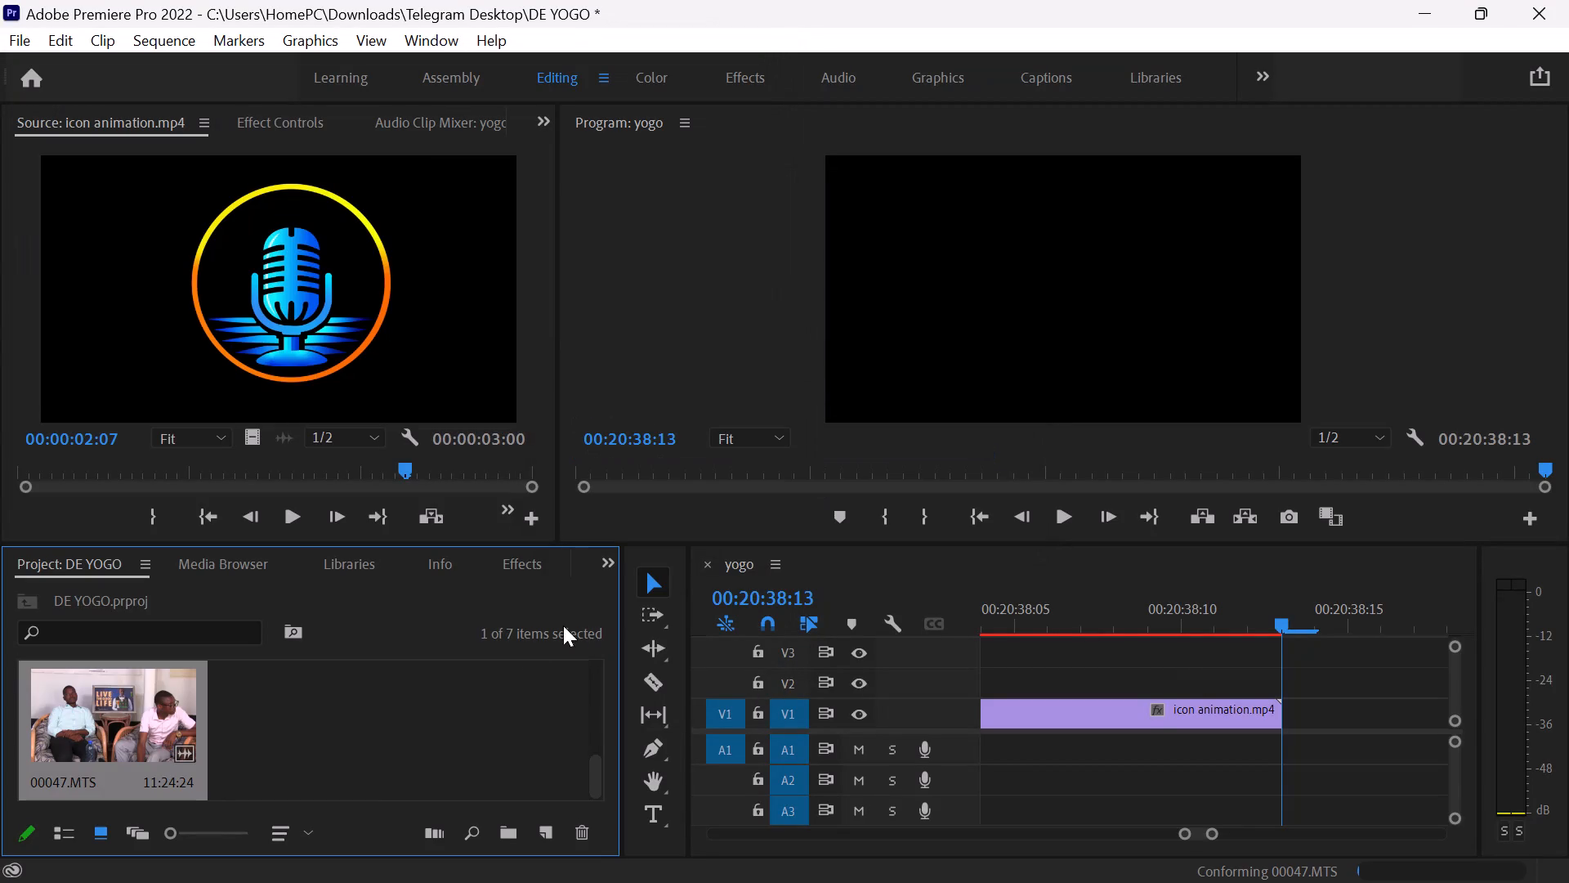
Preview 00047.MTS from its start and place it with its audio on V1 and A1 at about 00:20:38:14, after icon animation.mp4.
double_click(112, 732)
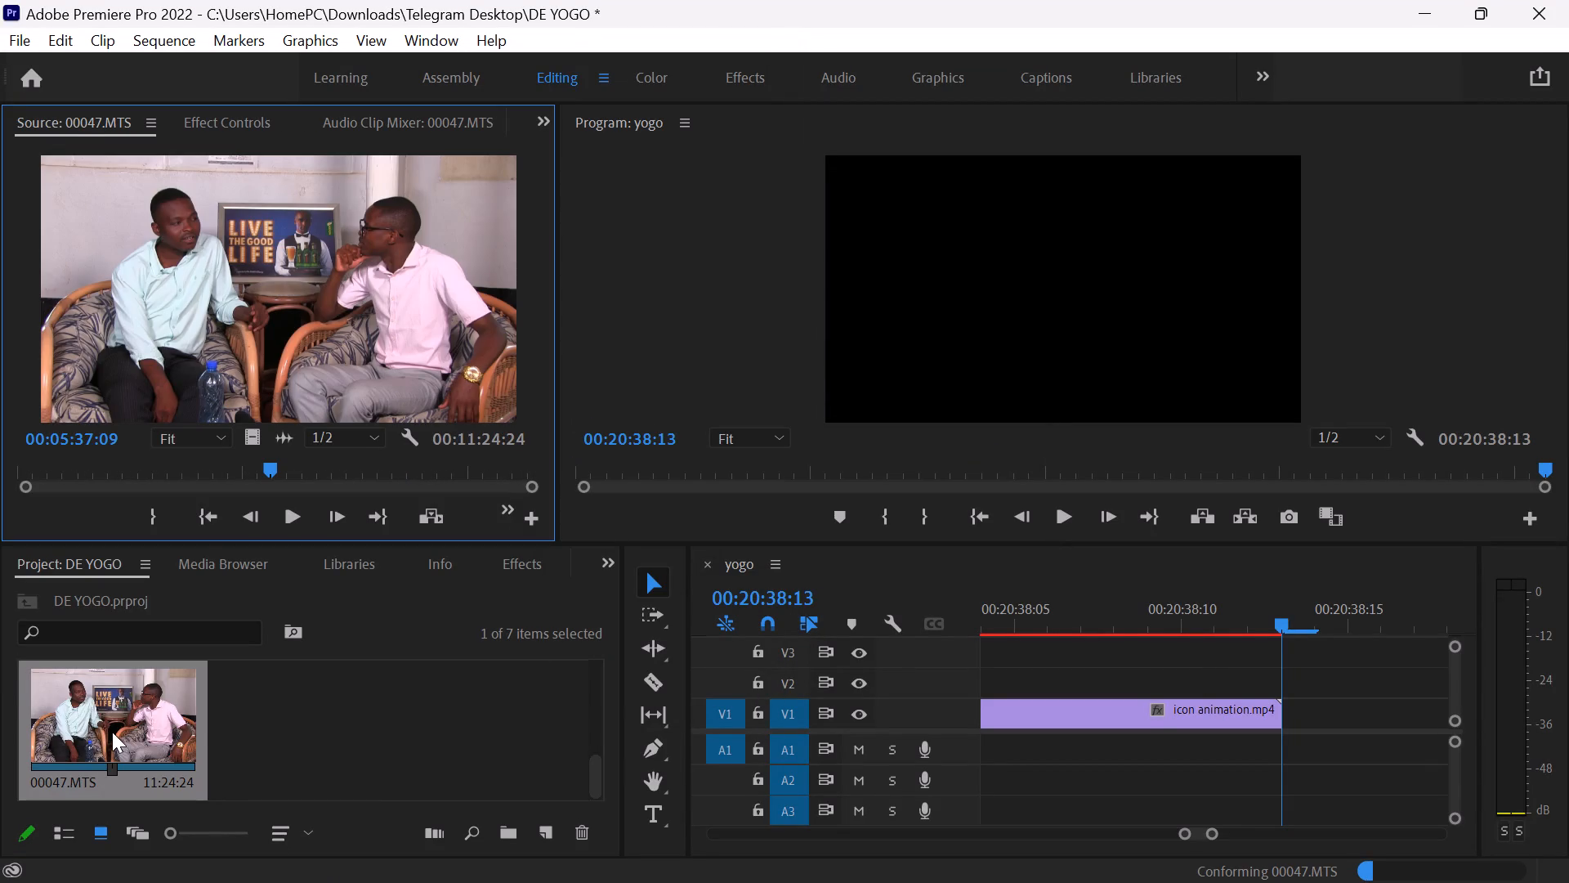
left_click(204, 510)
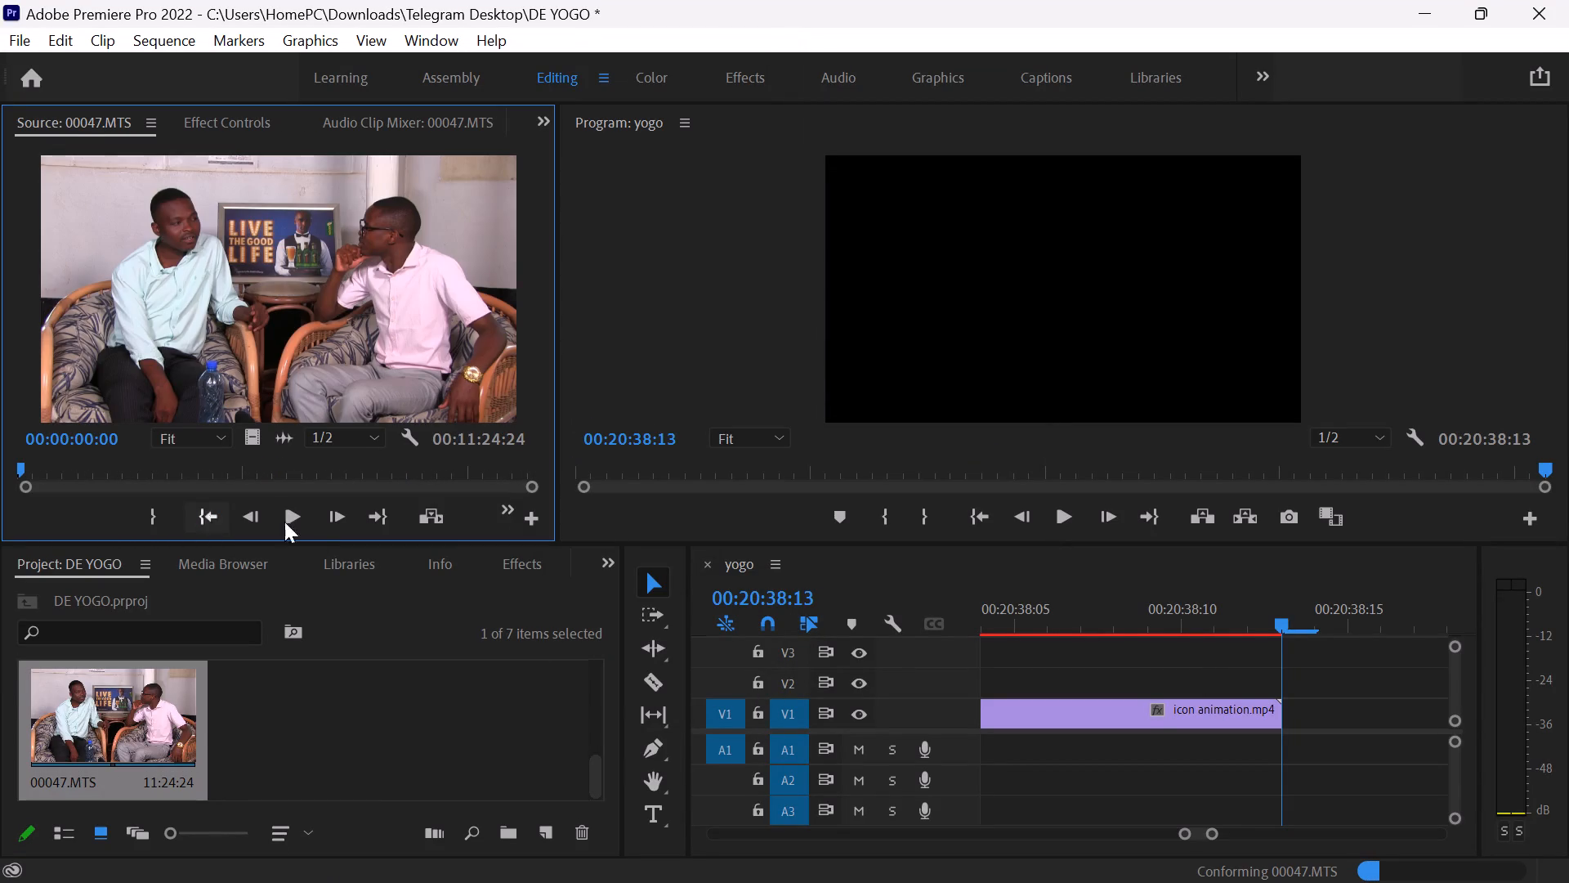
left_click(282, 504)
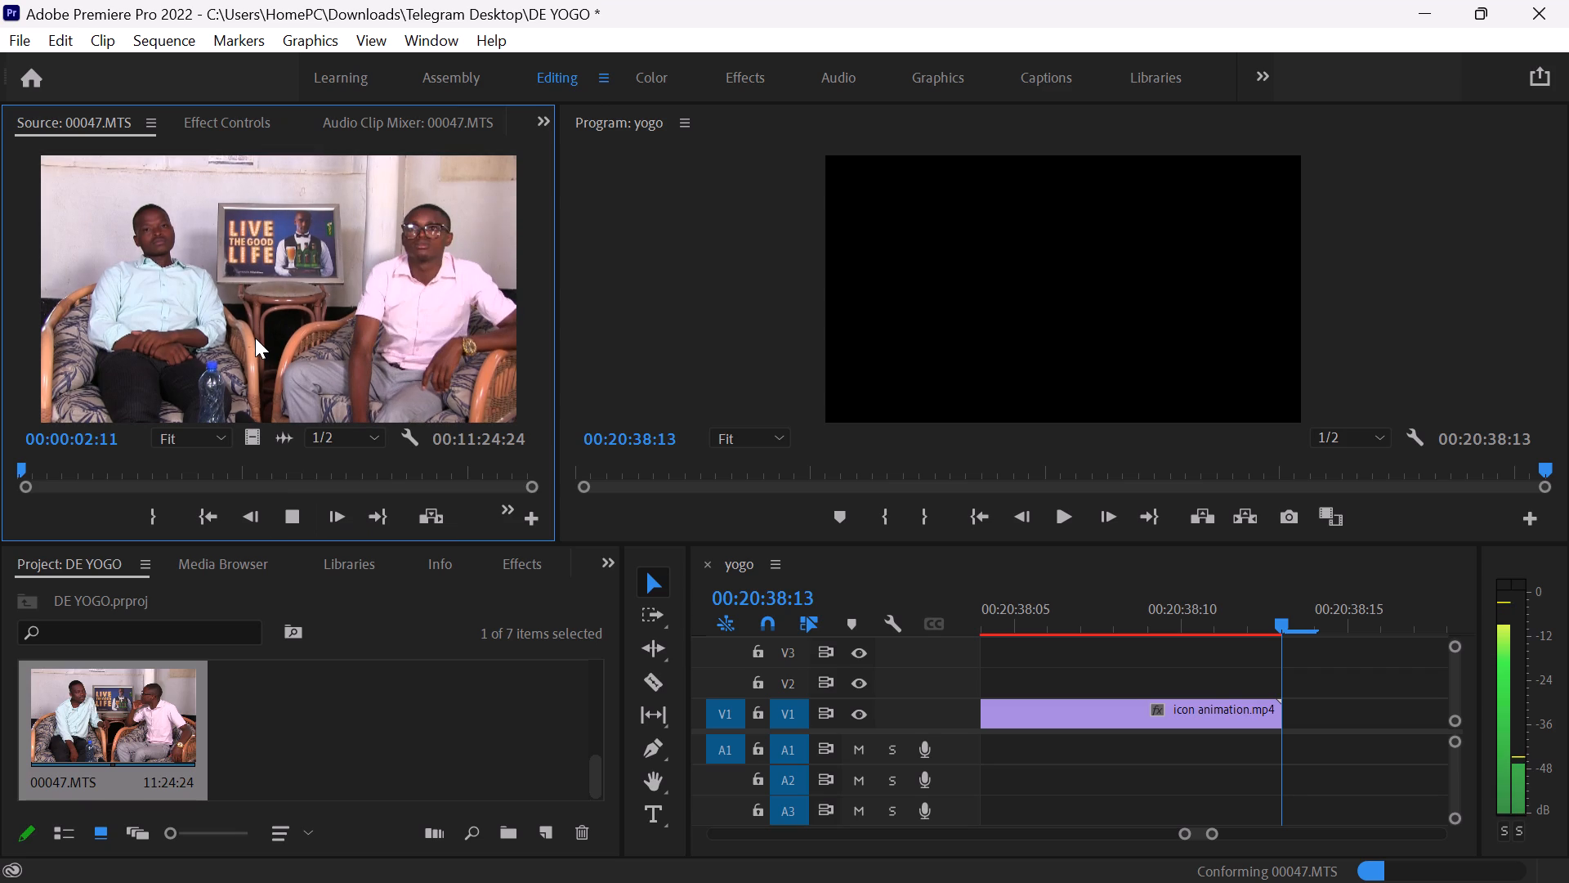
left_click_drag(255, 338, 1299, 670)
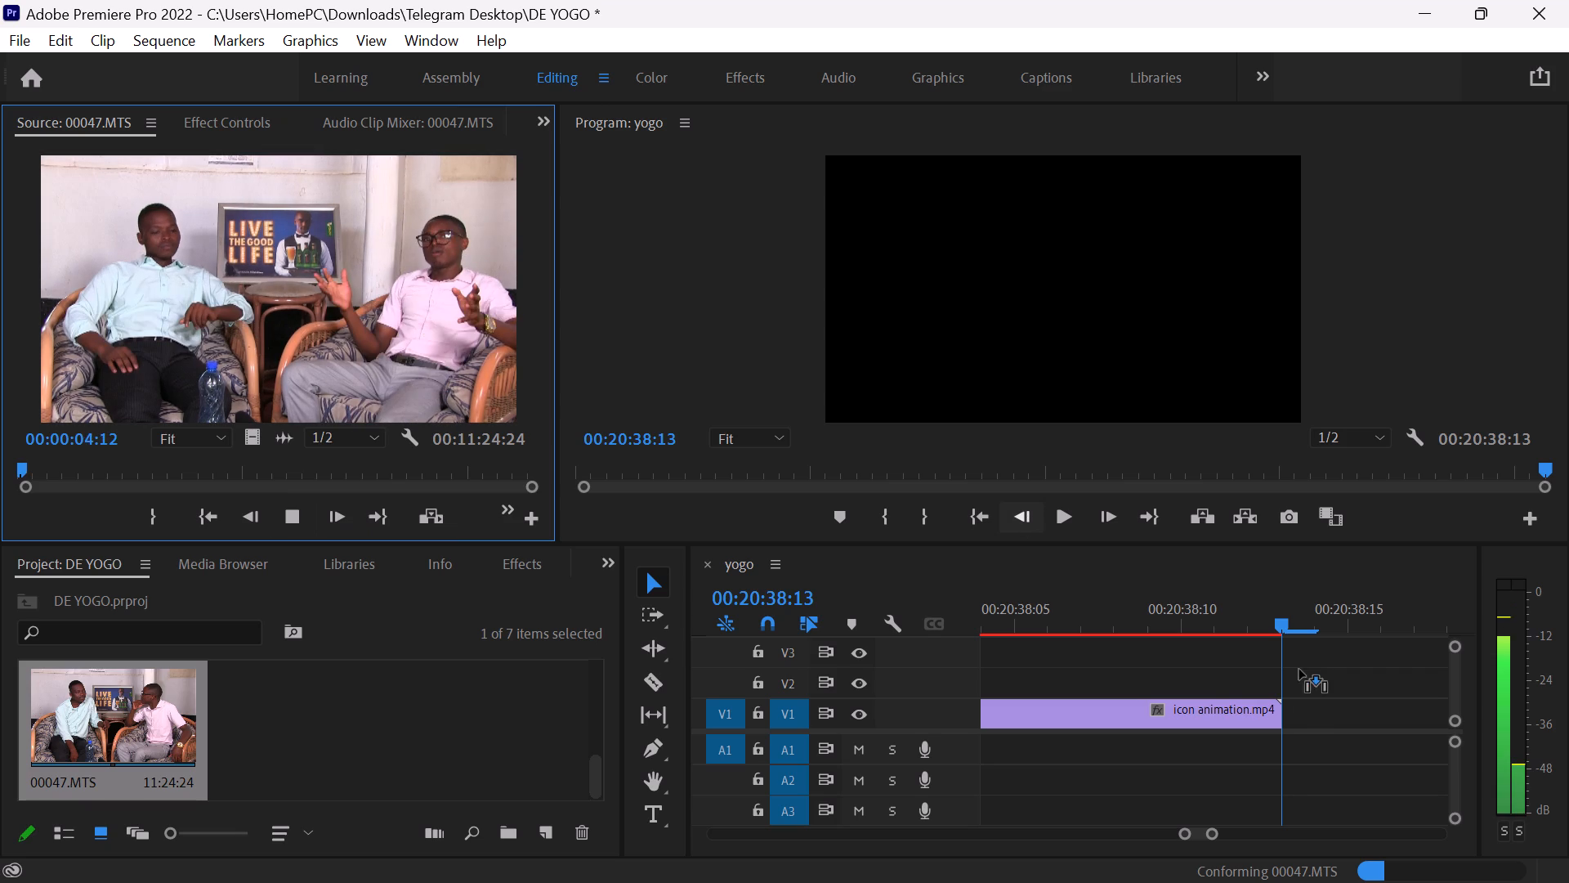
left_click_drag(1299, 670, 1301, 706)
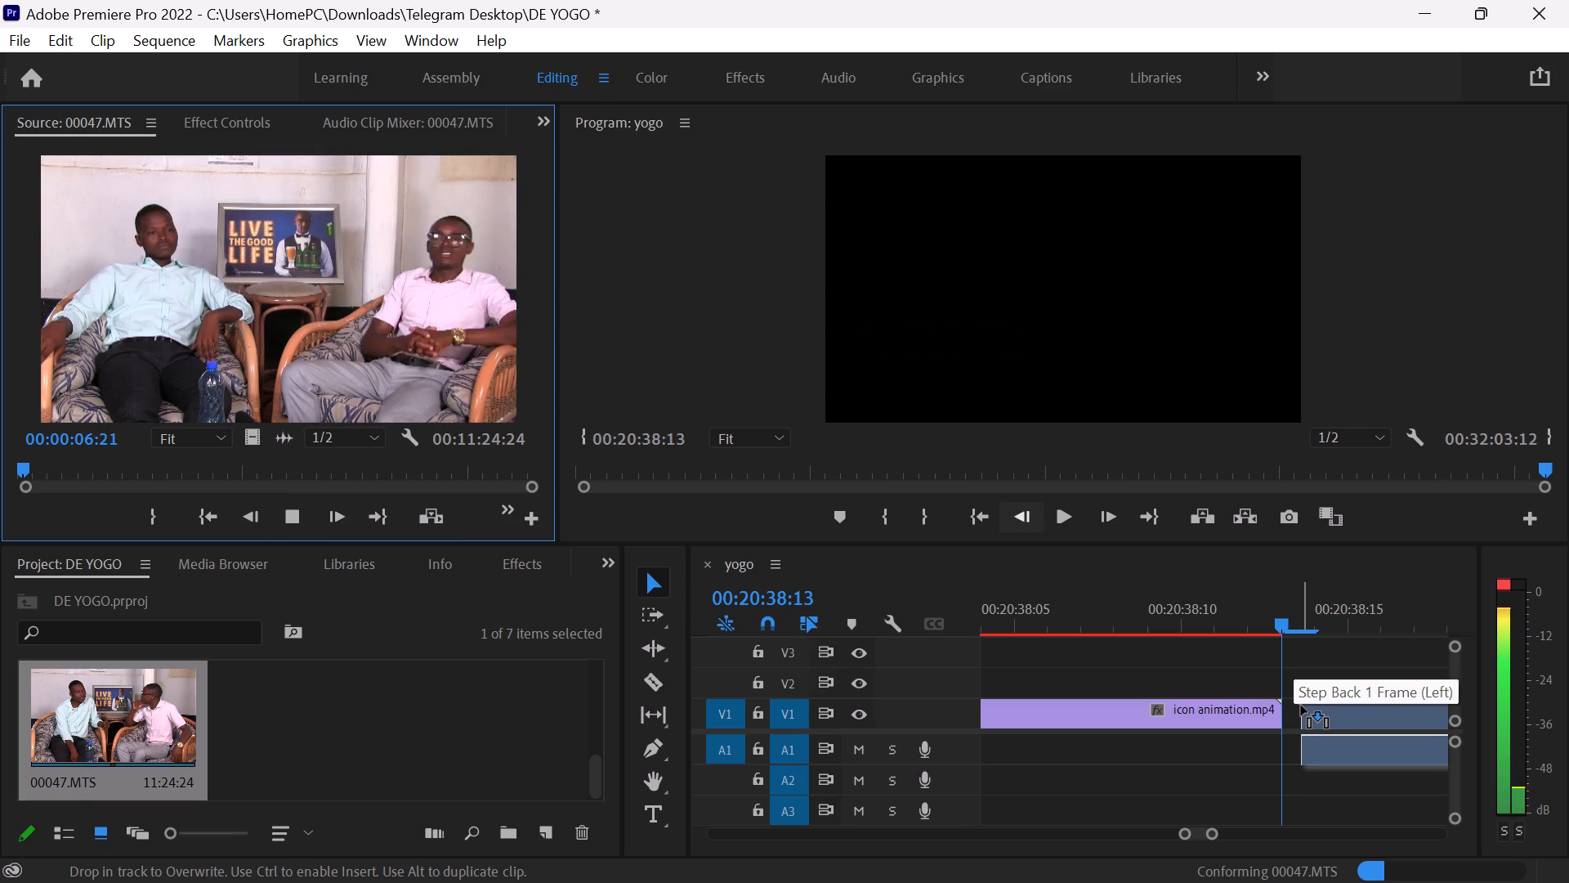
left_click_drag(1301, 706, 1331, 717)
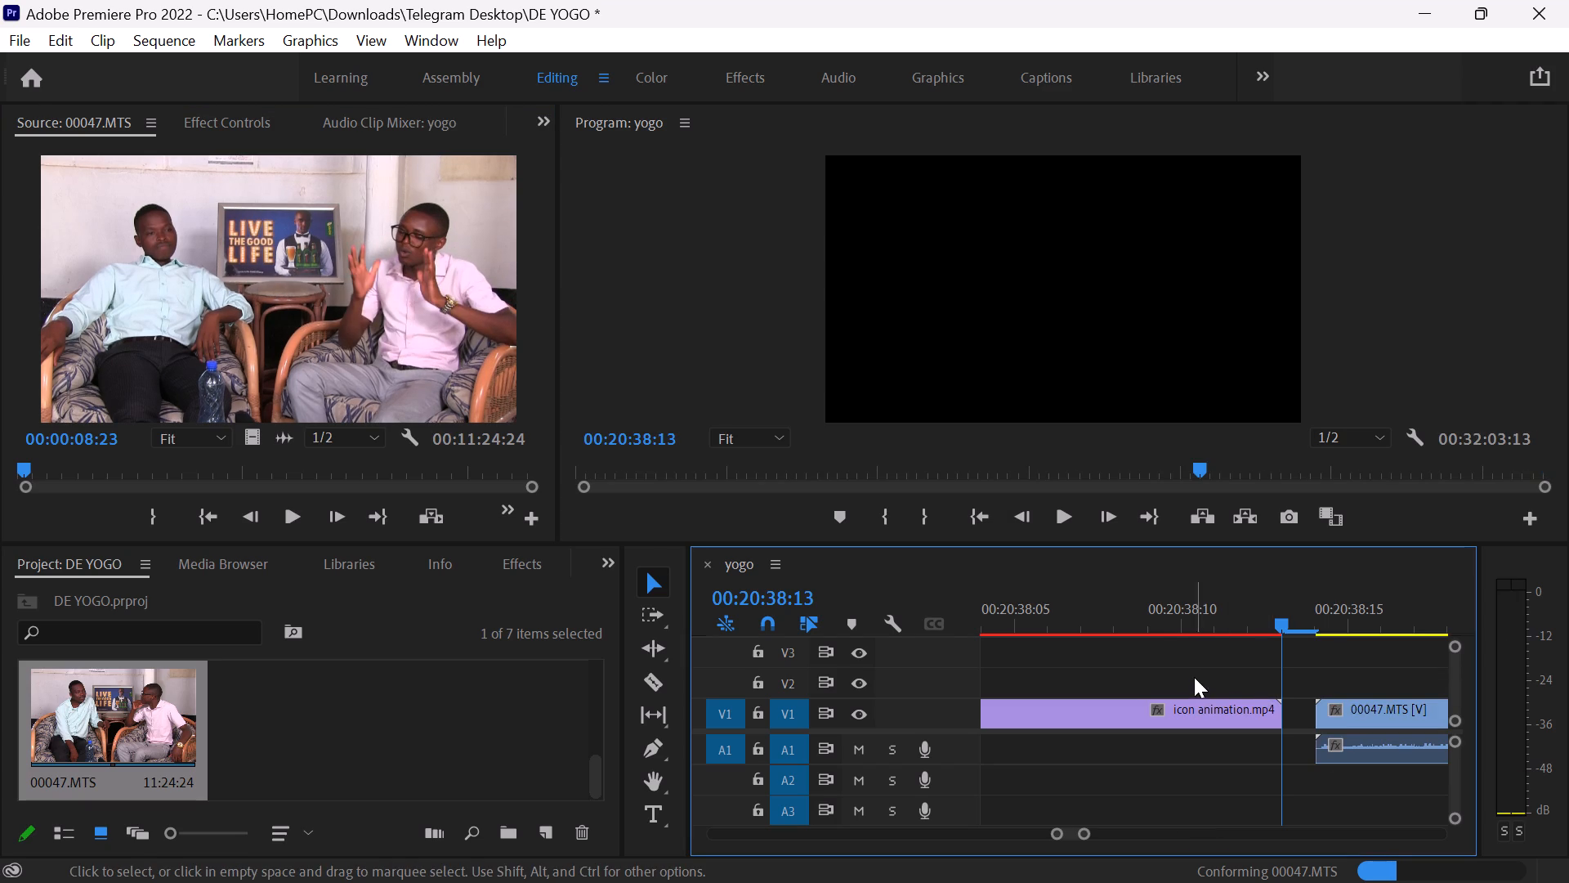
Play the opening of 00047.MTS in the yogo sequence and step back frame by frame looking for its starting point.
left_click(1064, 513)
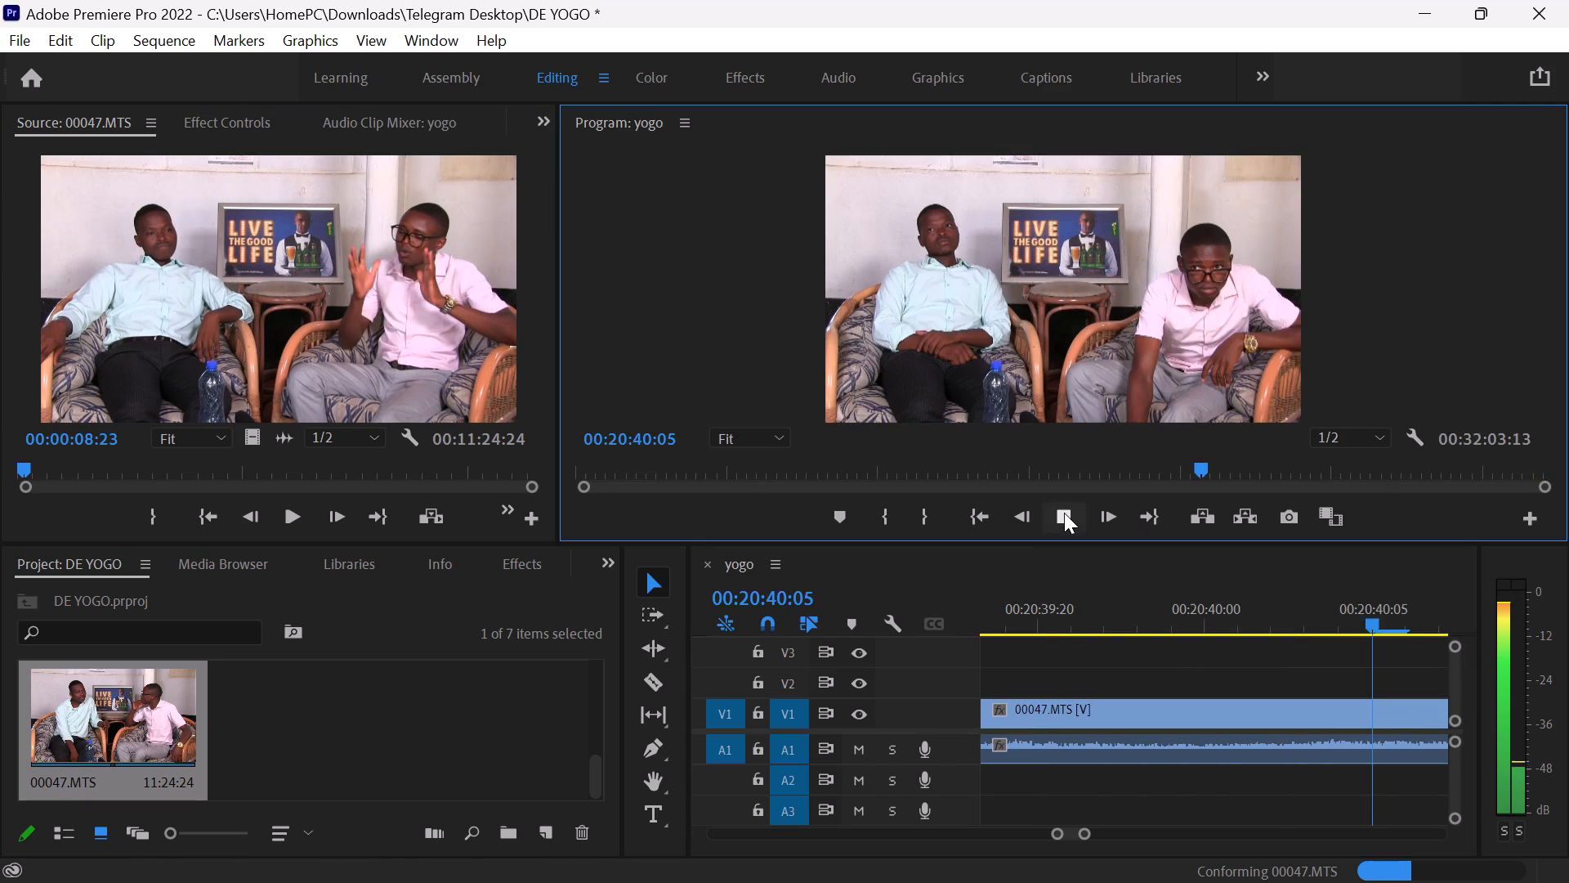
key("space")
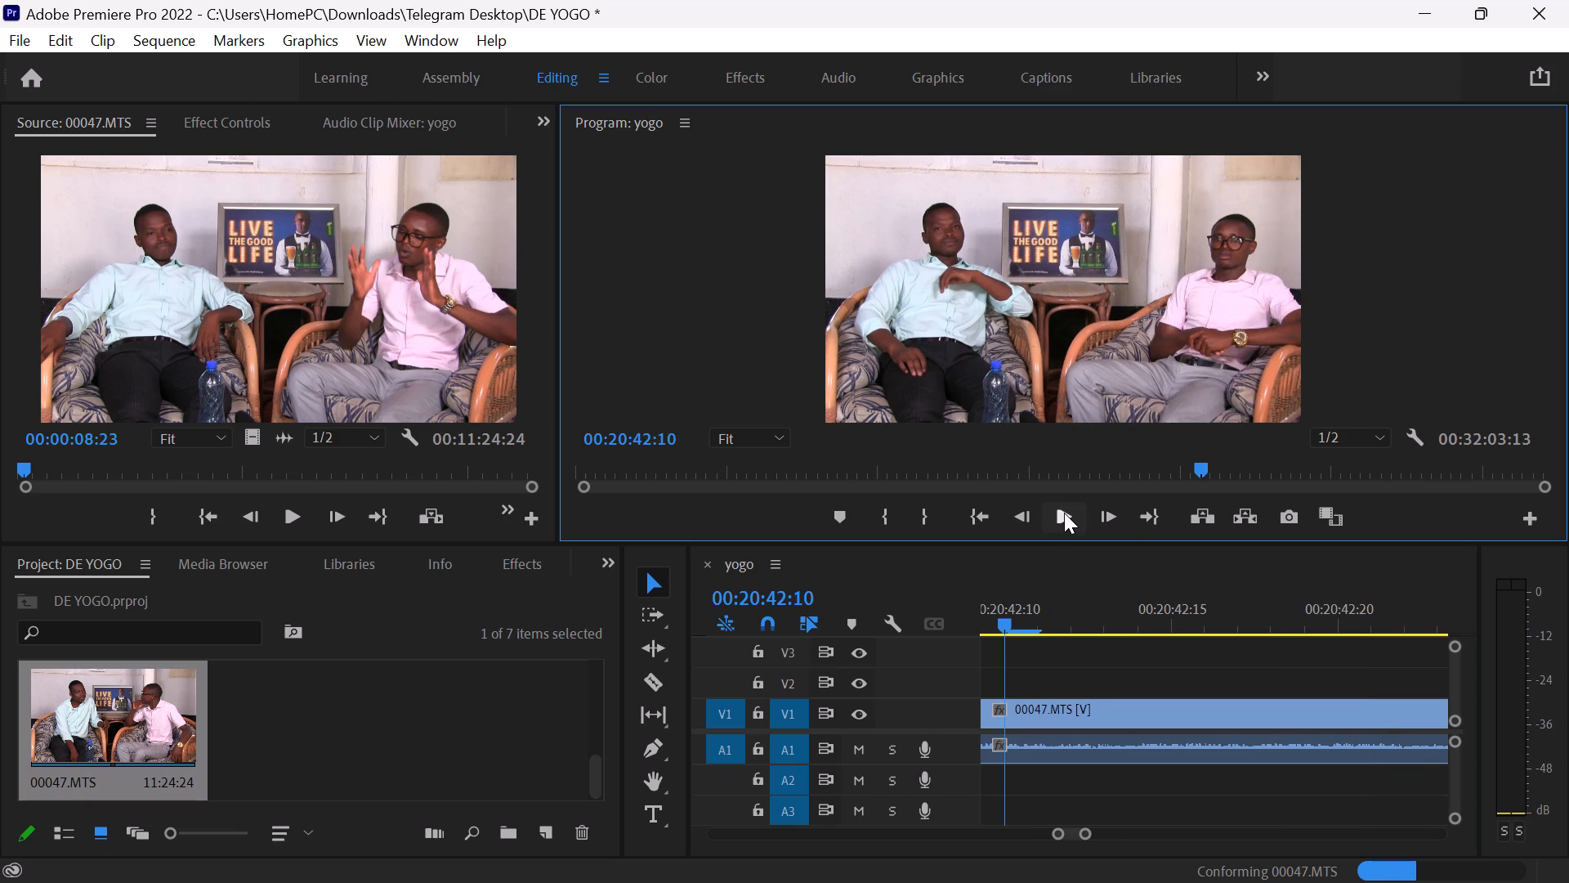
key("Right")
left_click(1064, 513)
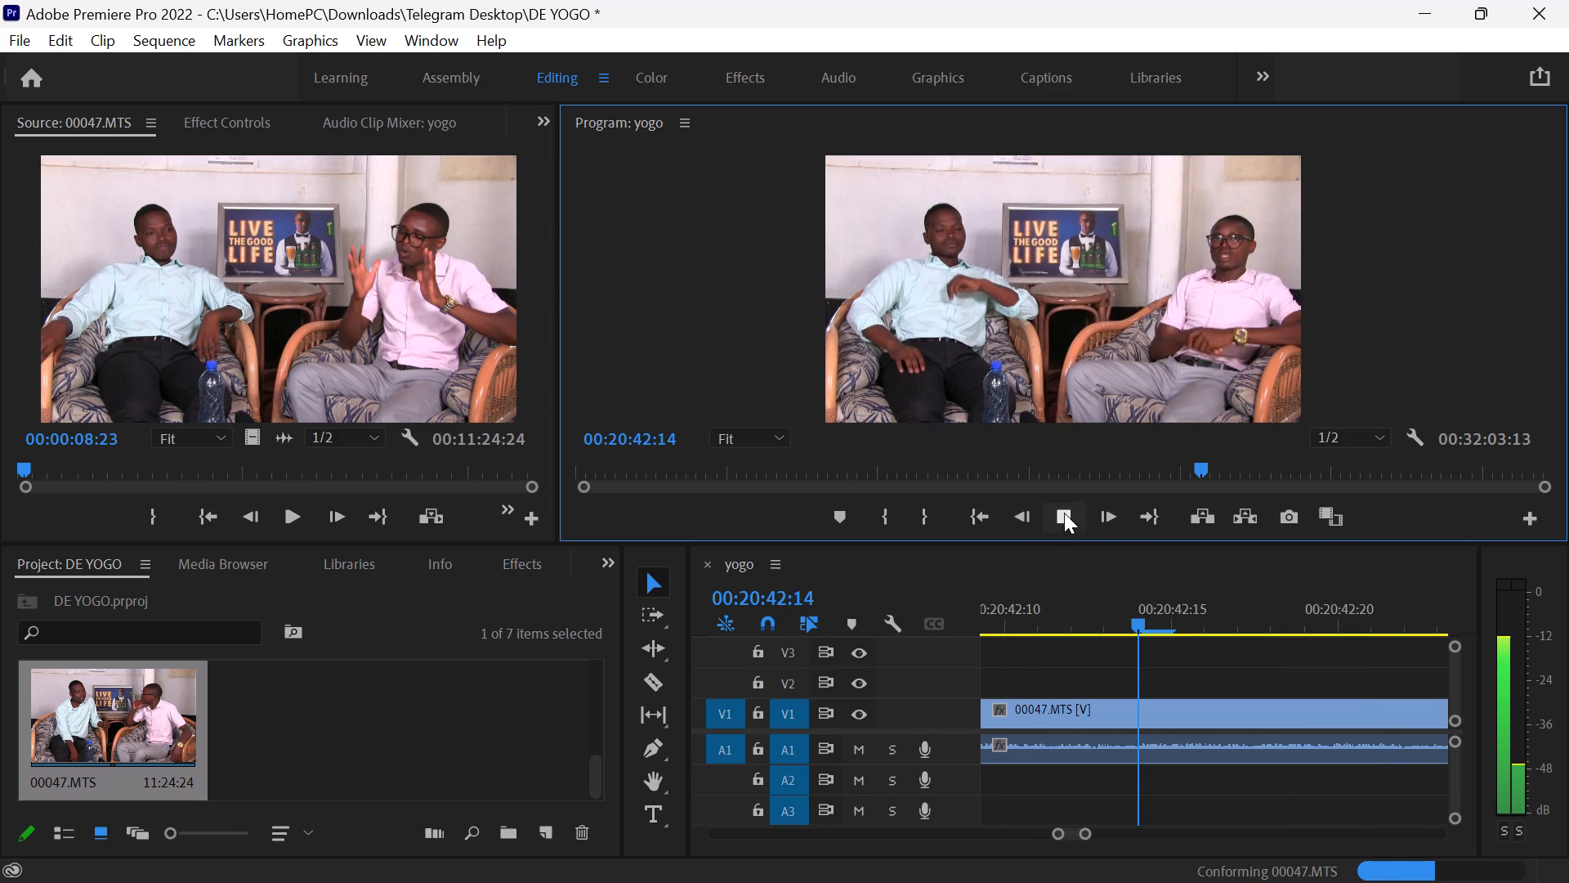
key("space")
key("Left")
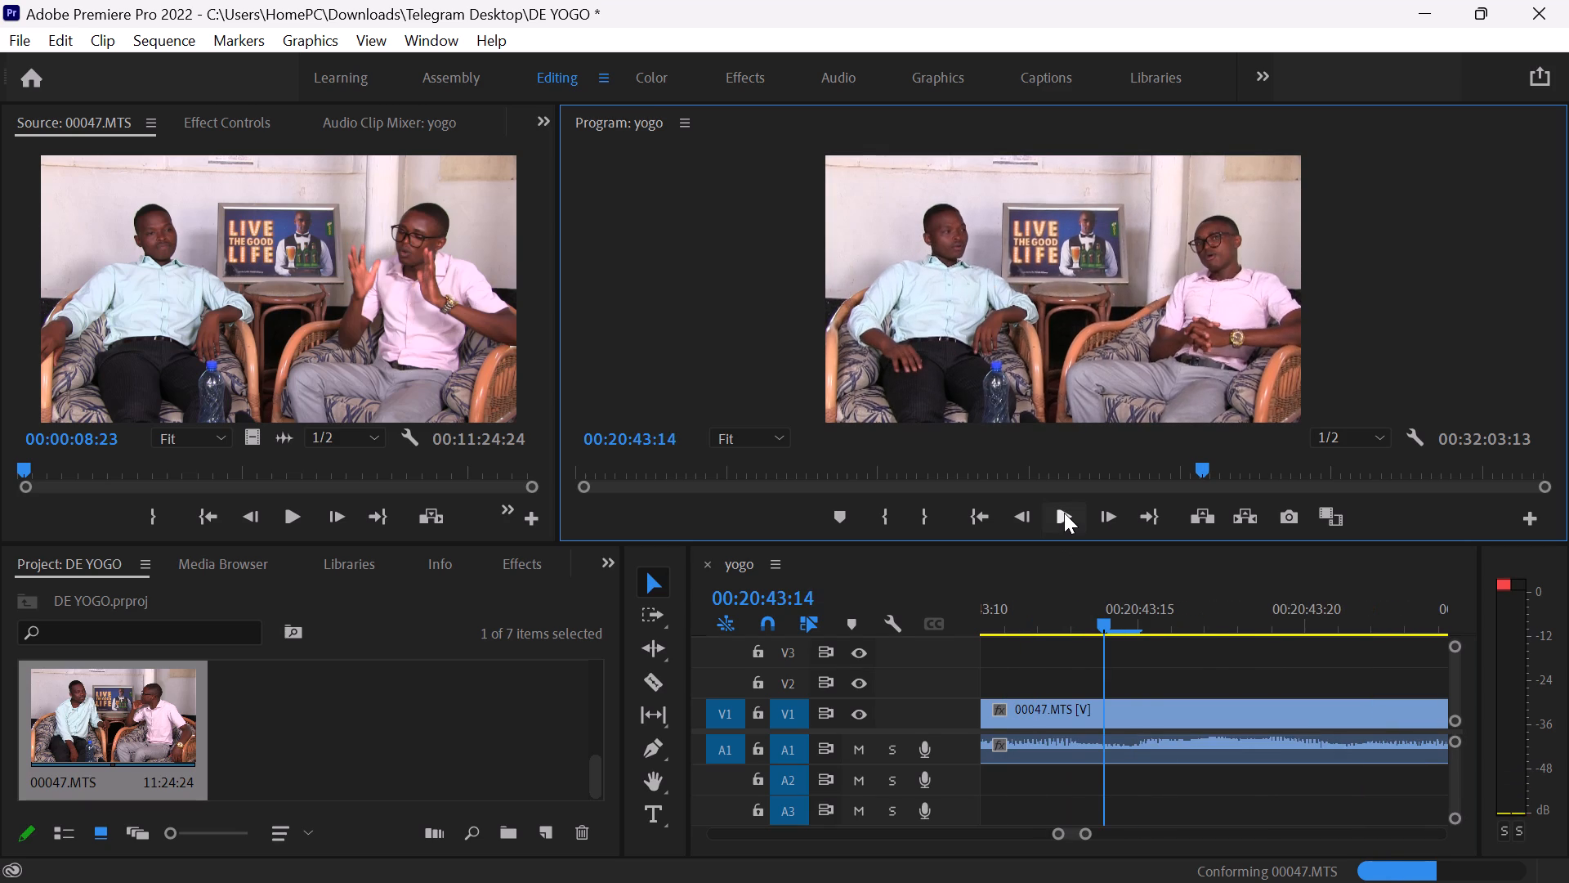
key("Left")
key("Left")
key("Left")
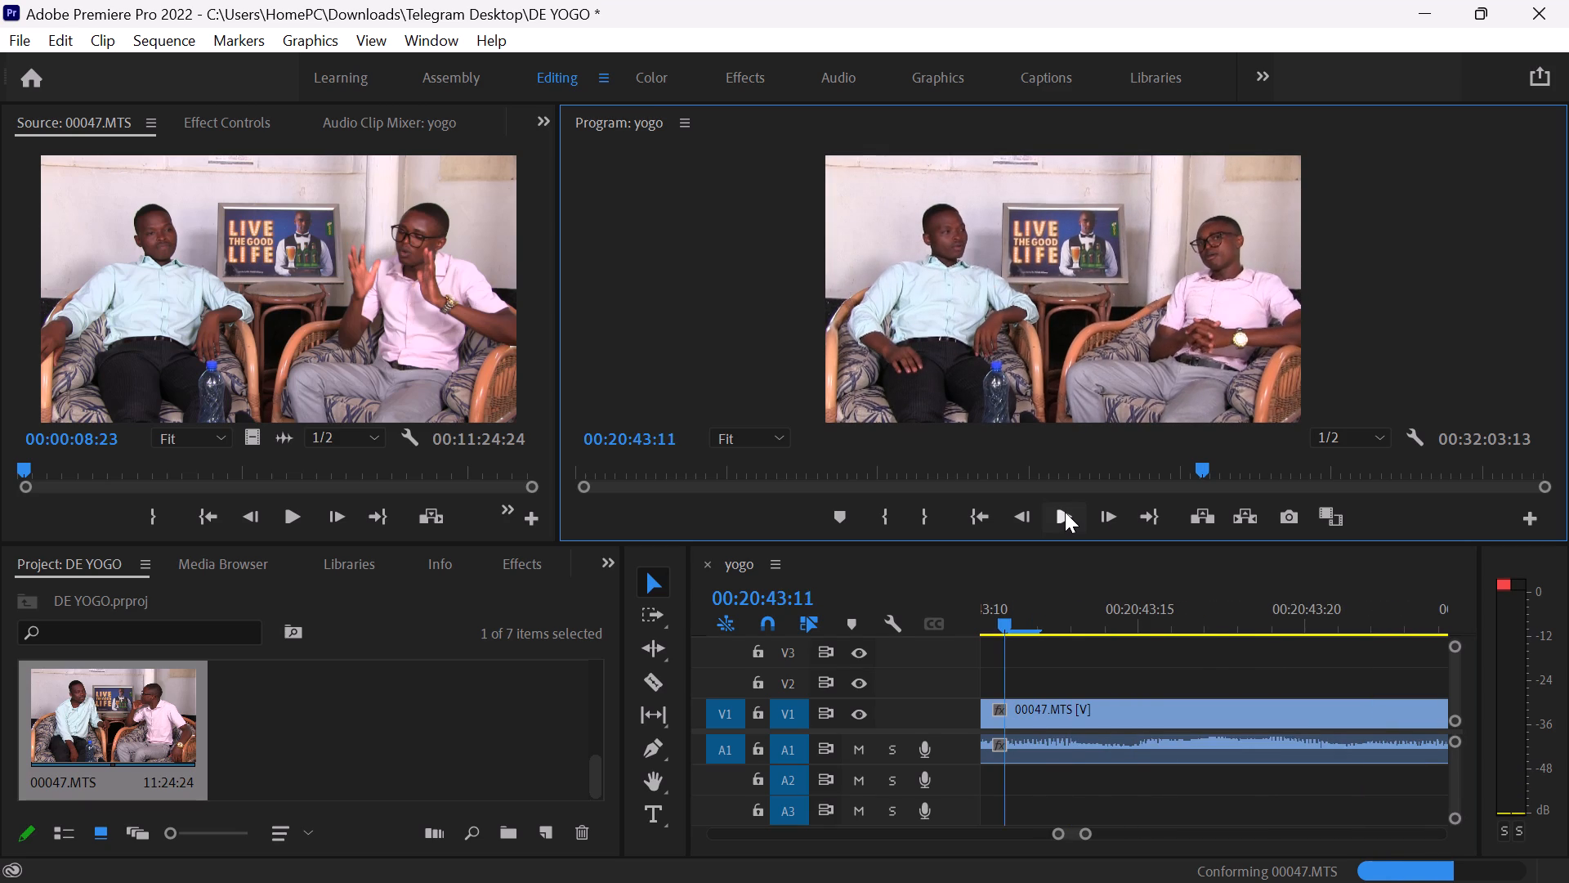
key("Left")
key("Left")
key("Left")
key("Left")
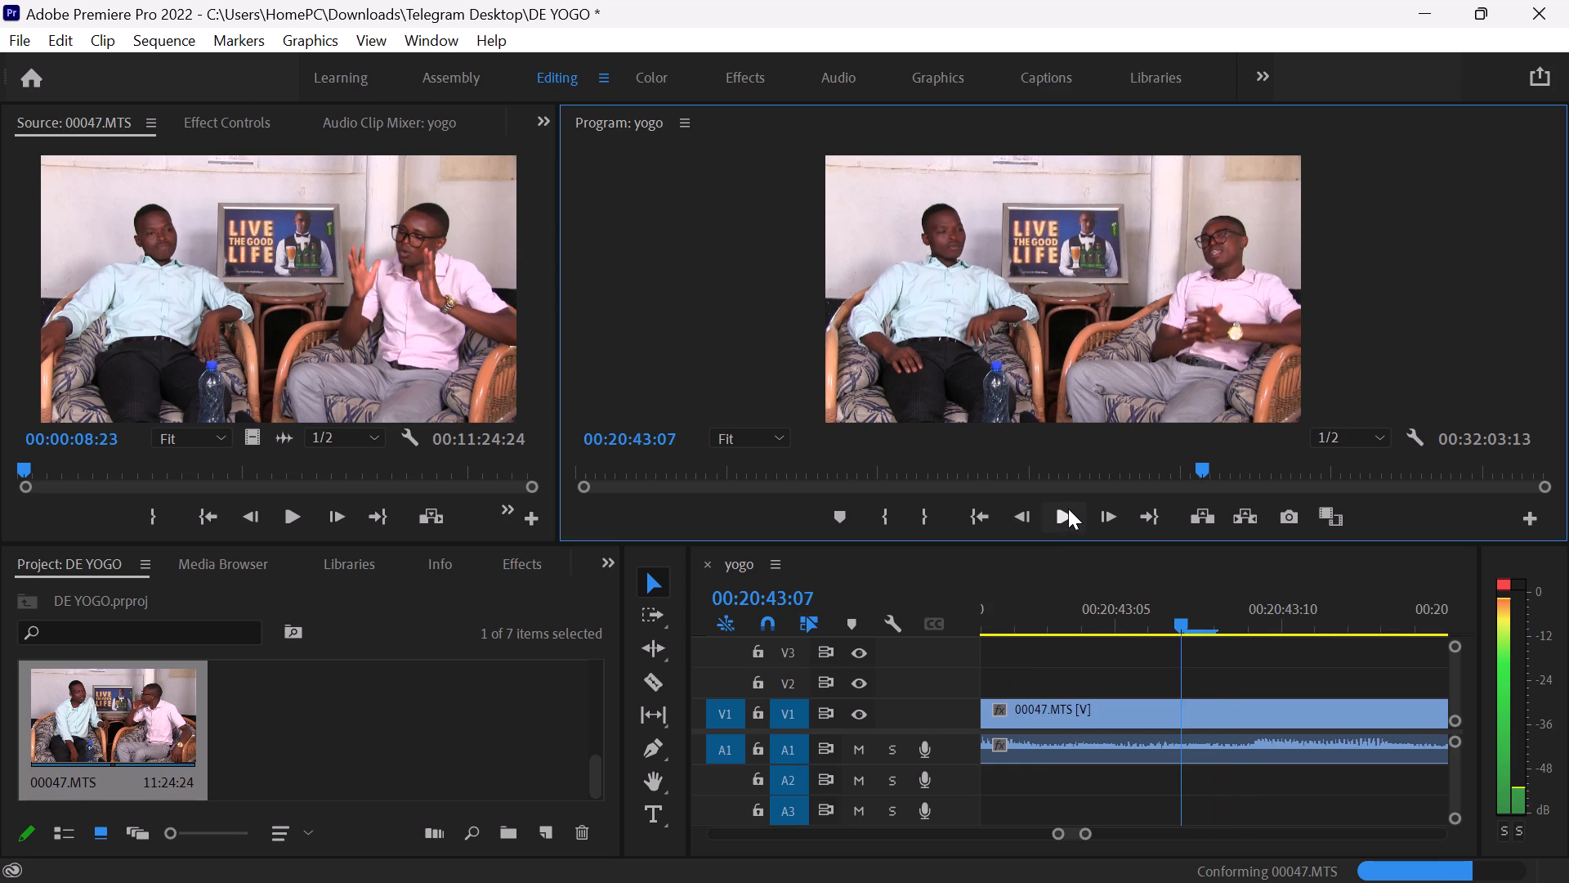
key("Left")
key("Left")
key("Left")
key("Left")
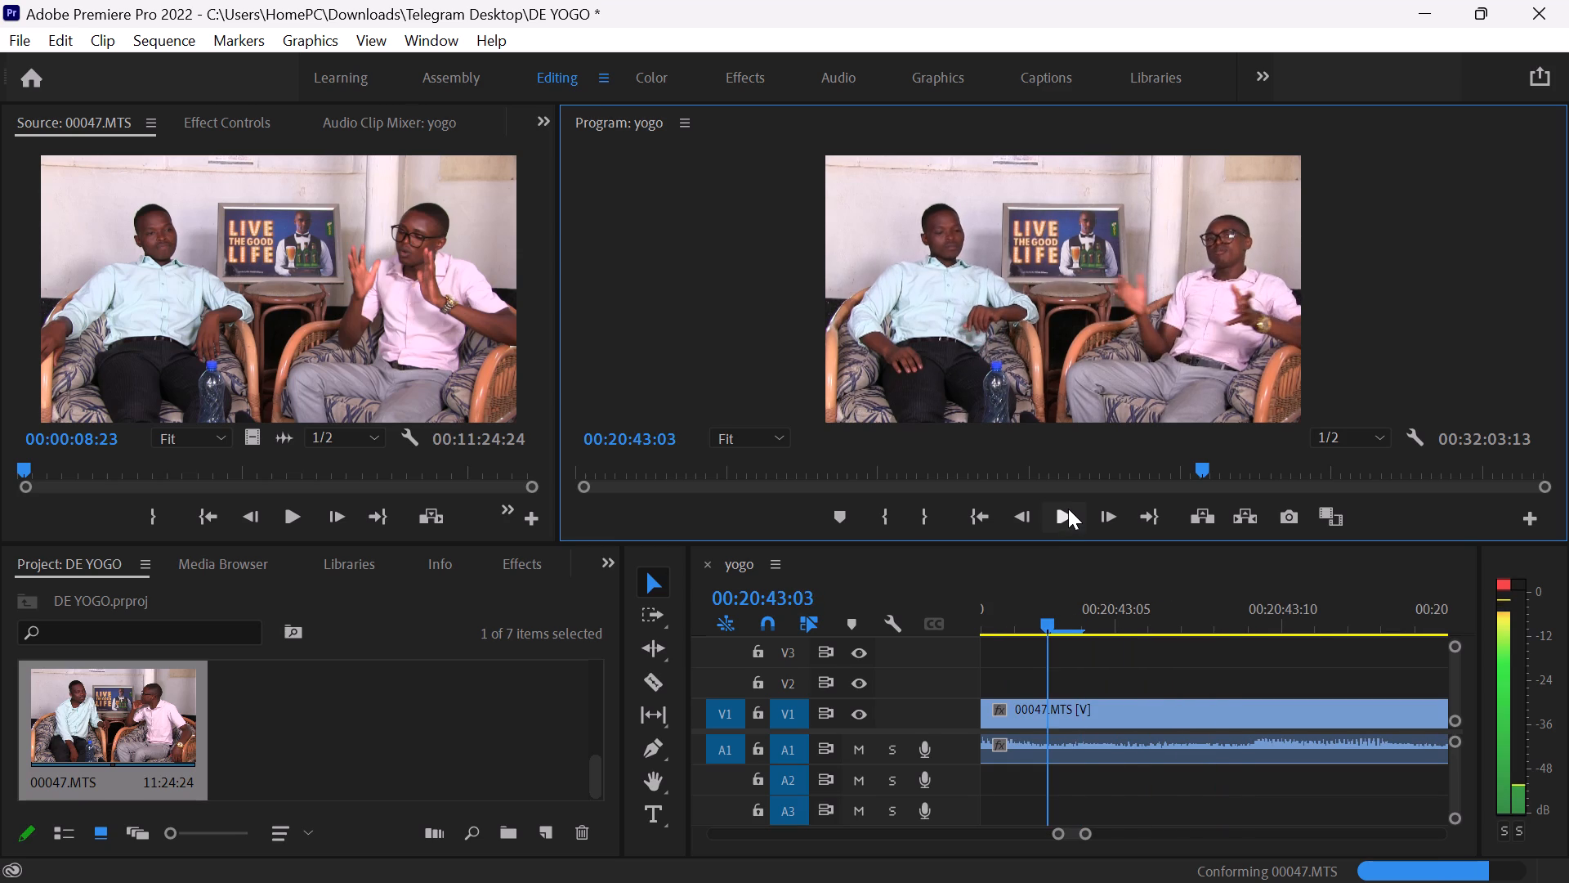
key("Left")
key("Left")
key("Left")
key("Left")
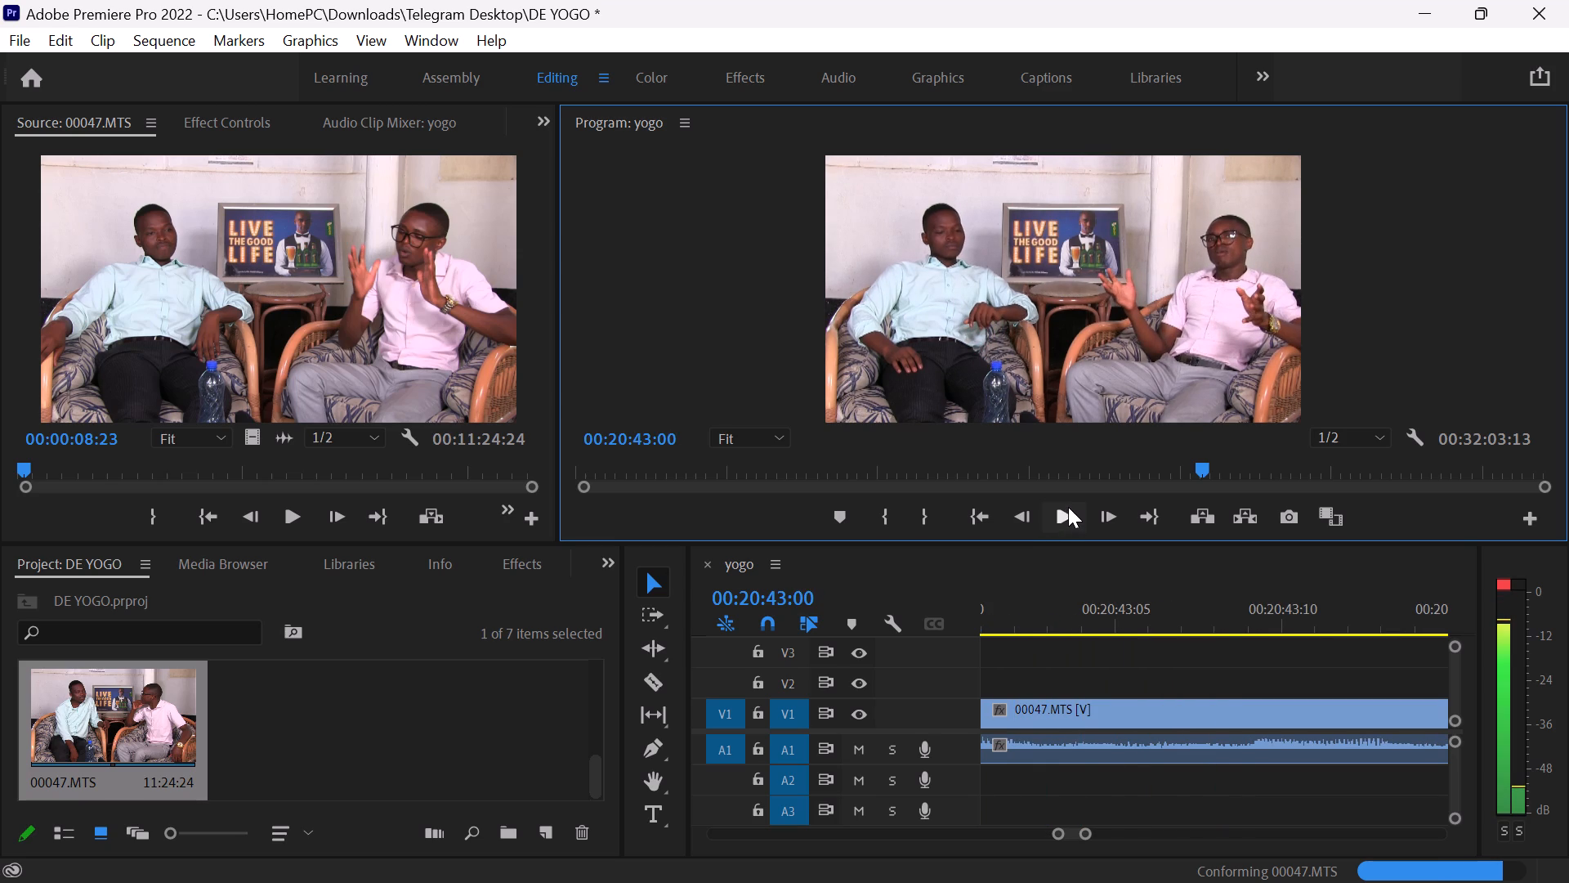
key("Left")
key("Left")
key("Left")
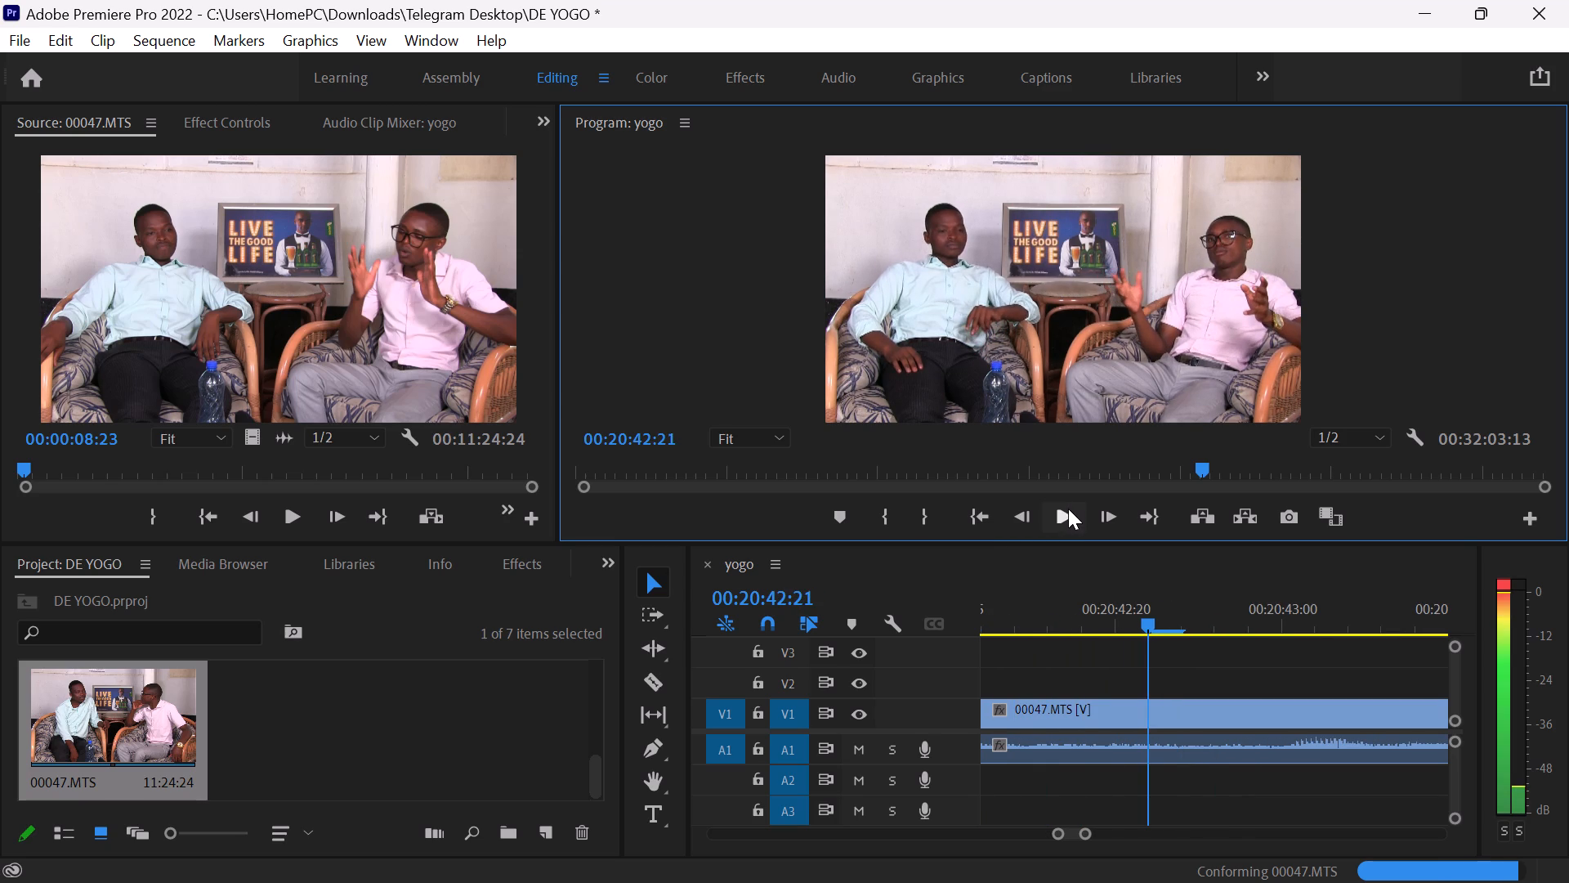
key("Left")
key("Left")
key("Left")
key("Left")
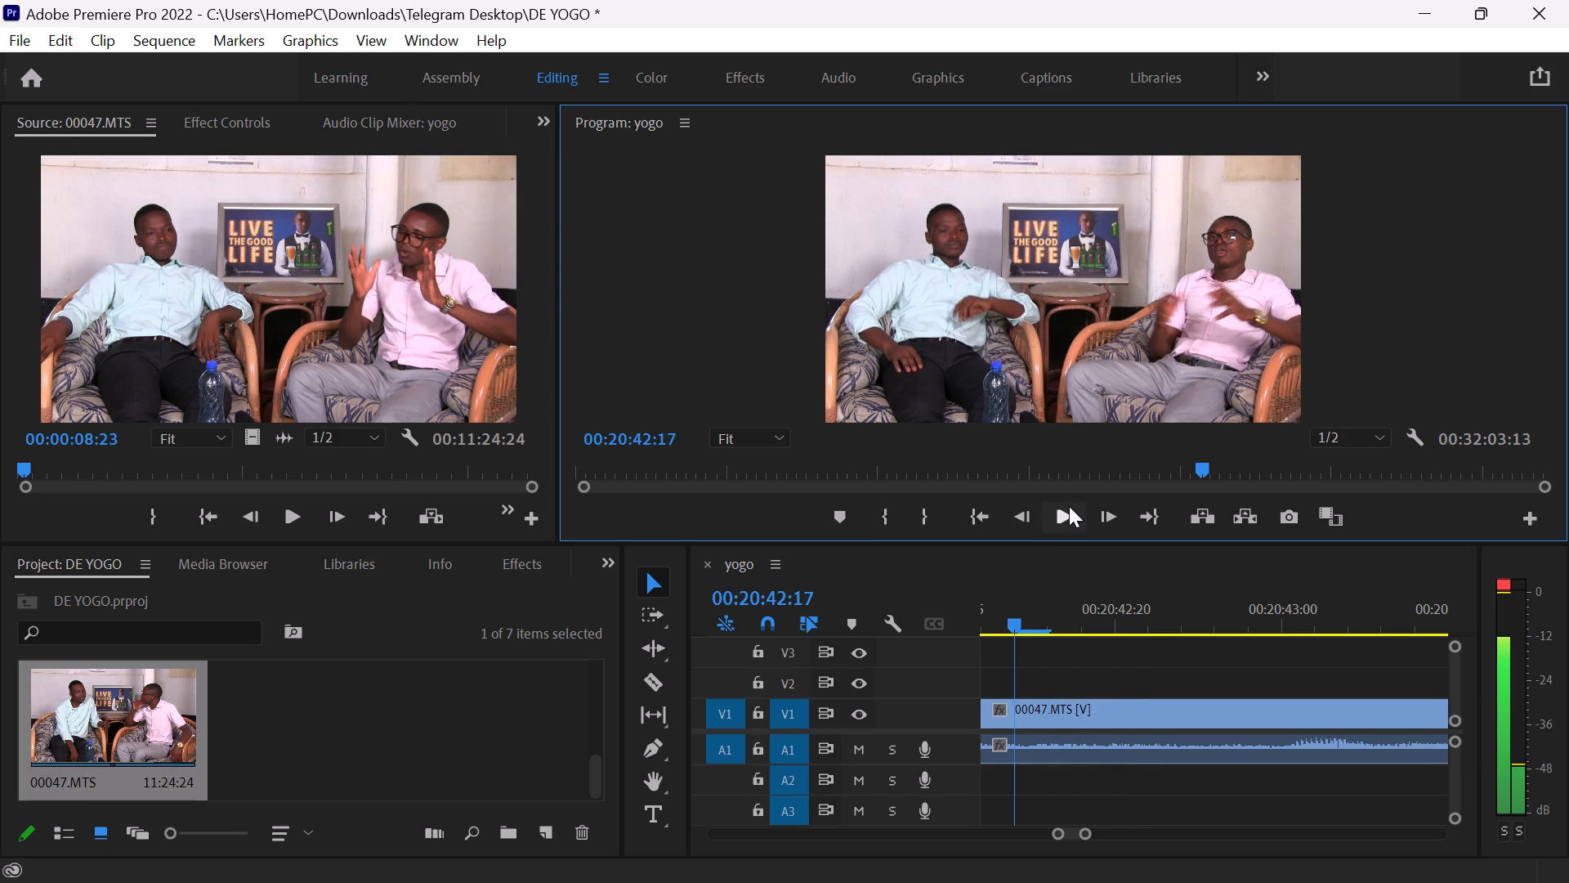
key("Left")
key("Left")
key("Left")
key("Left")
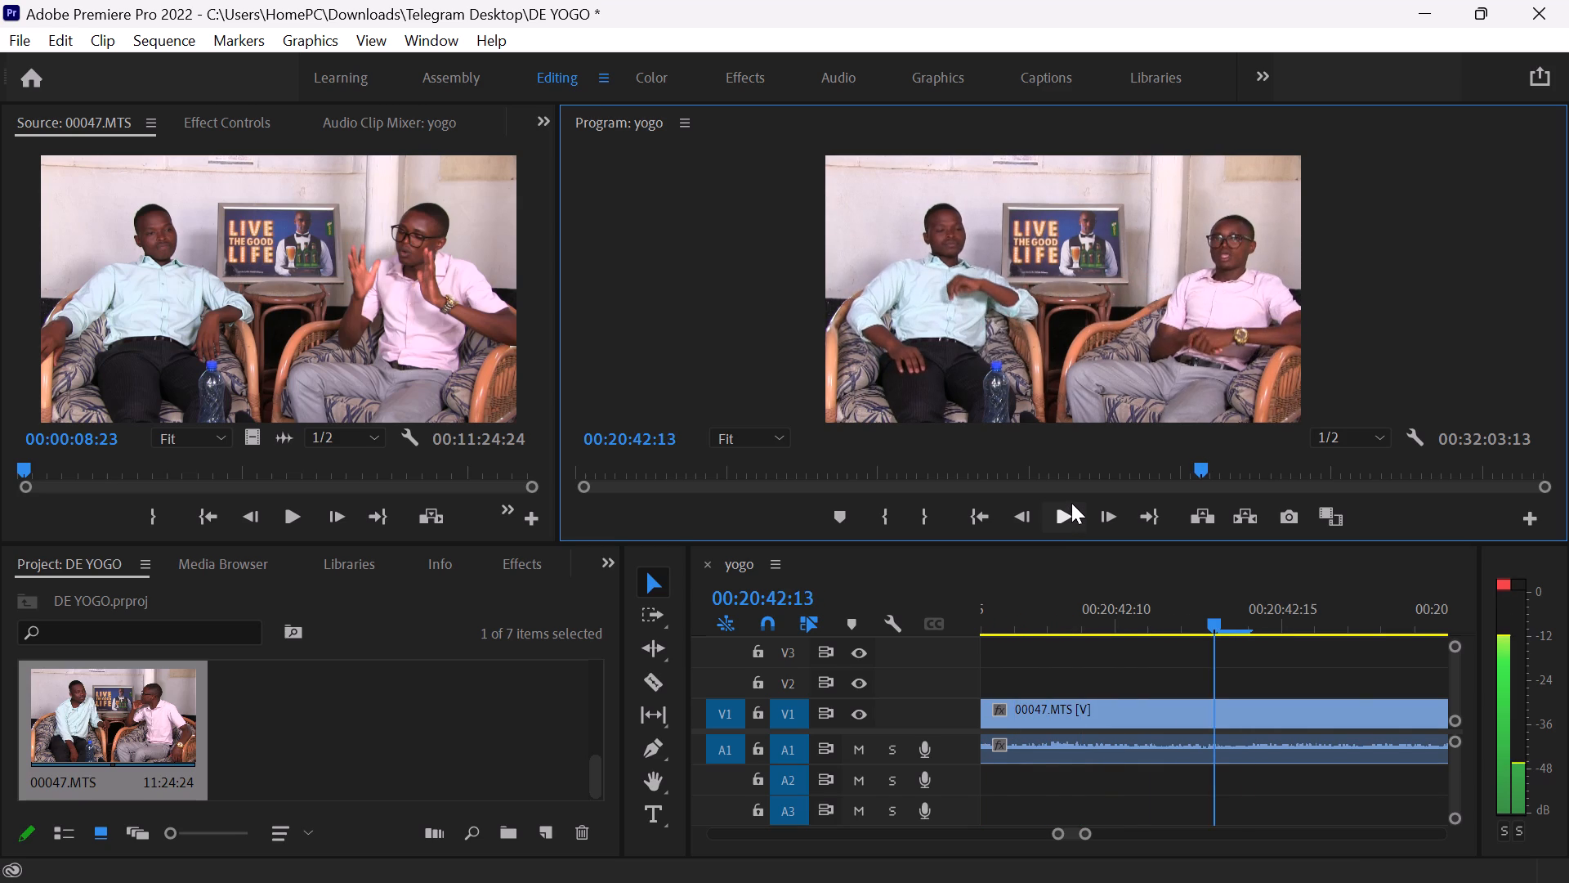
key("Left")
key("Left")
key("Left")
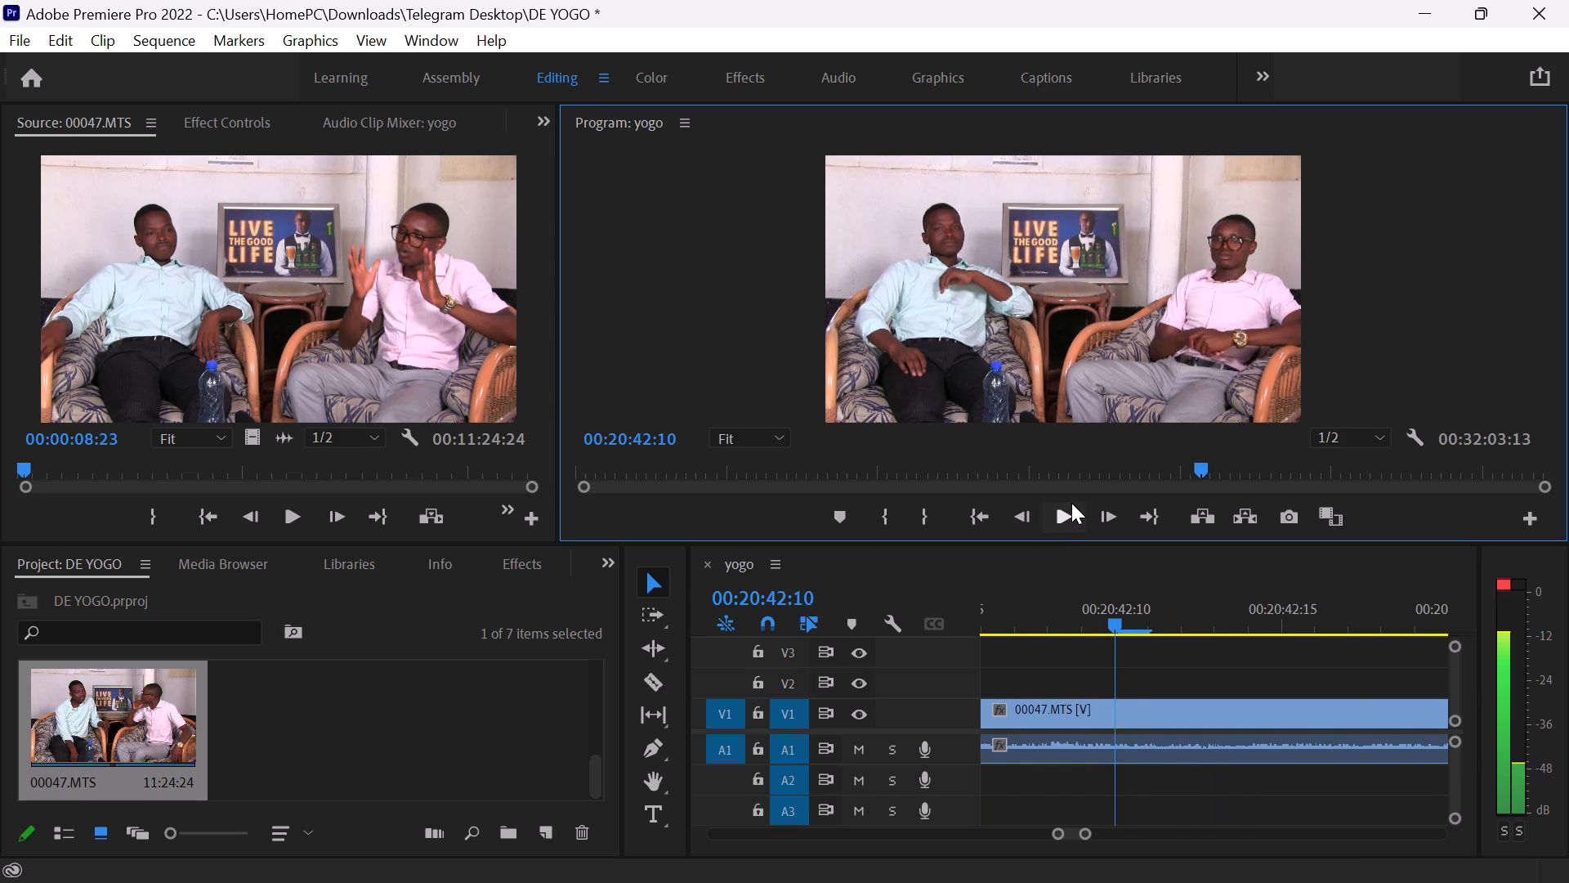
key("Left")
key("Left")
key("Left")
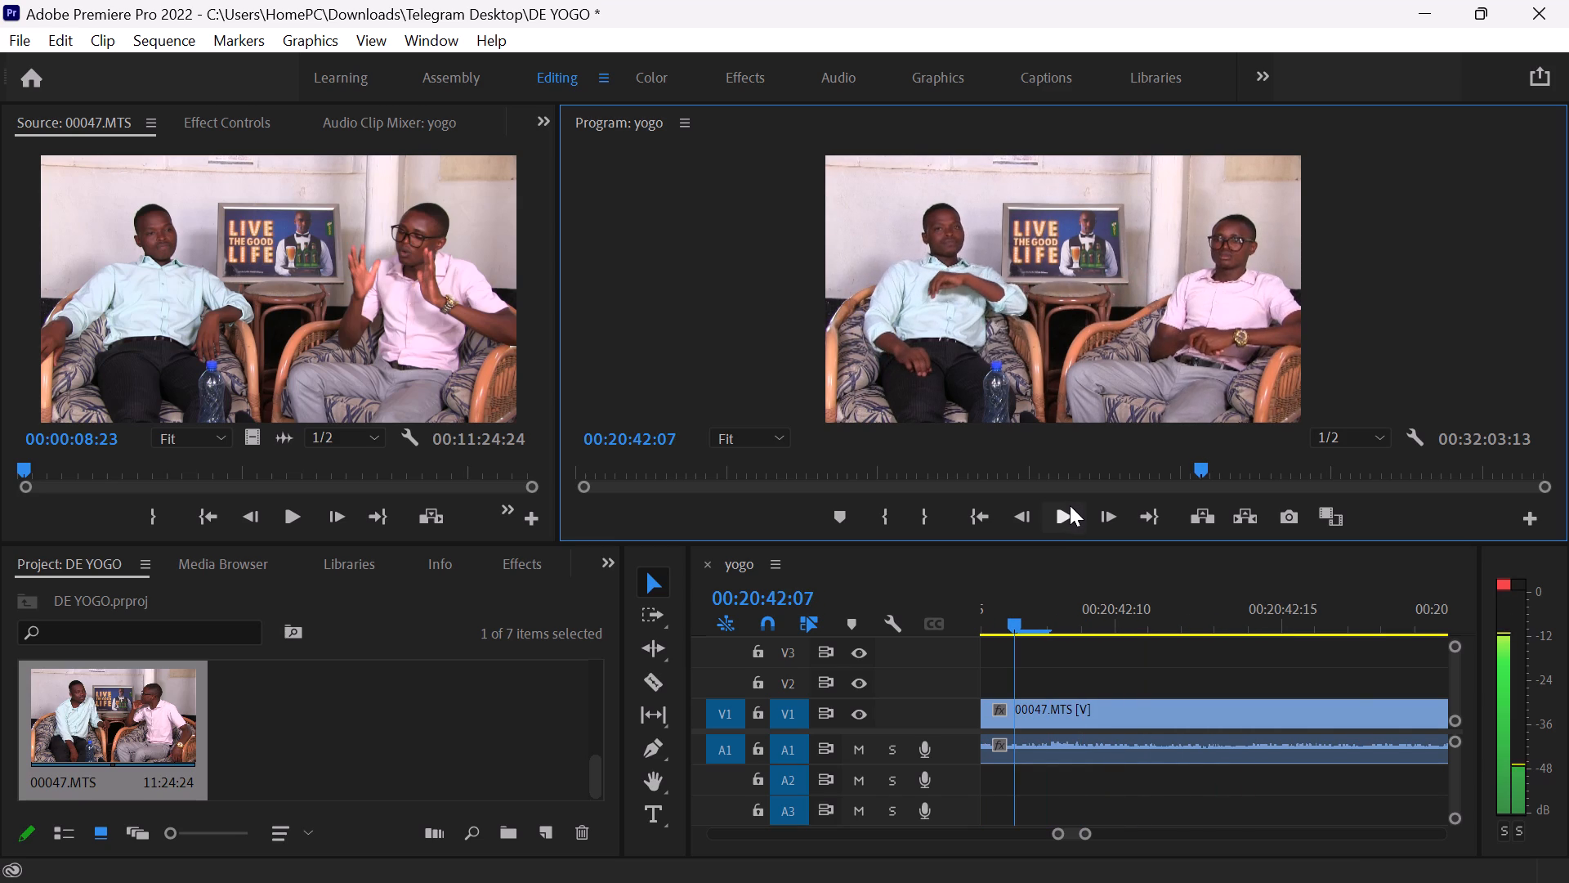
key("v")
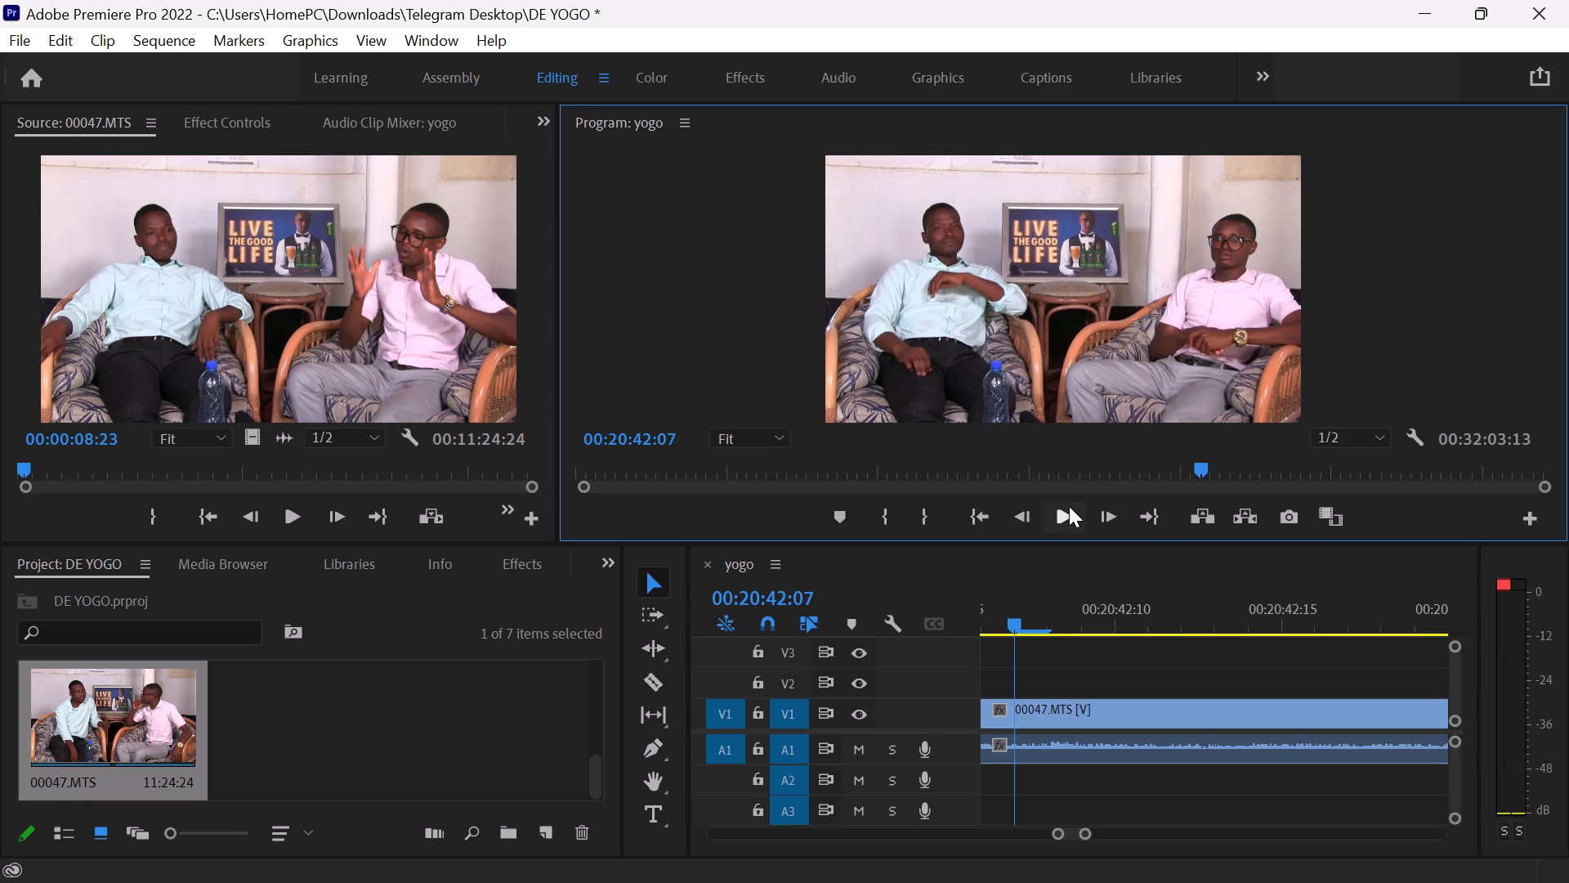
key("c")
key("Left")
key("Left")
key("Left")
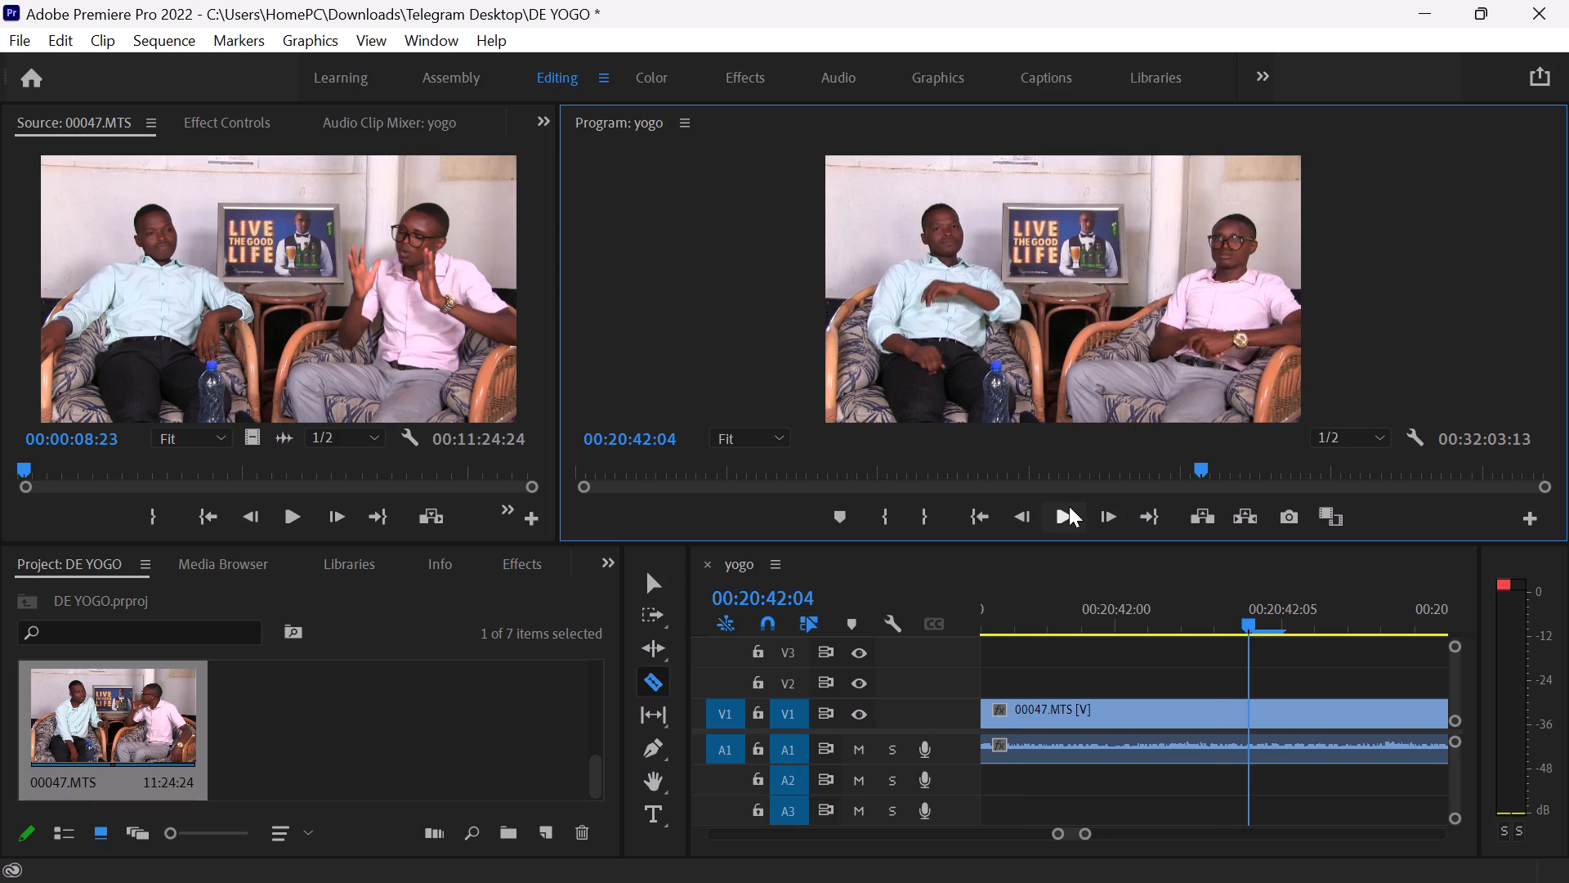
key("Left")
key("Left")
key("Left")
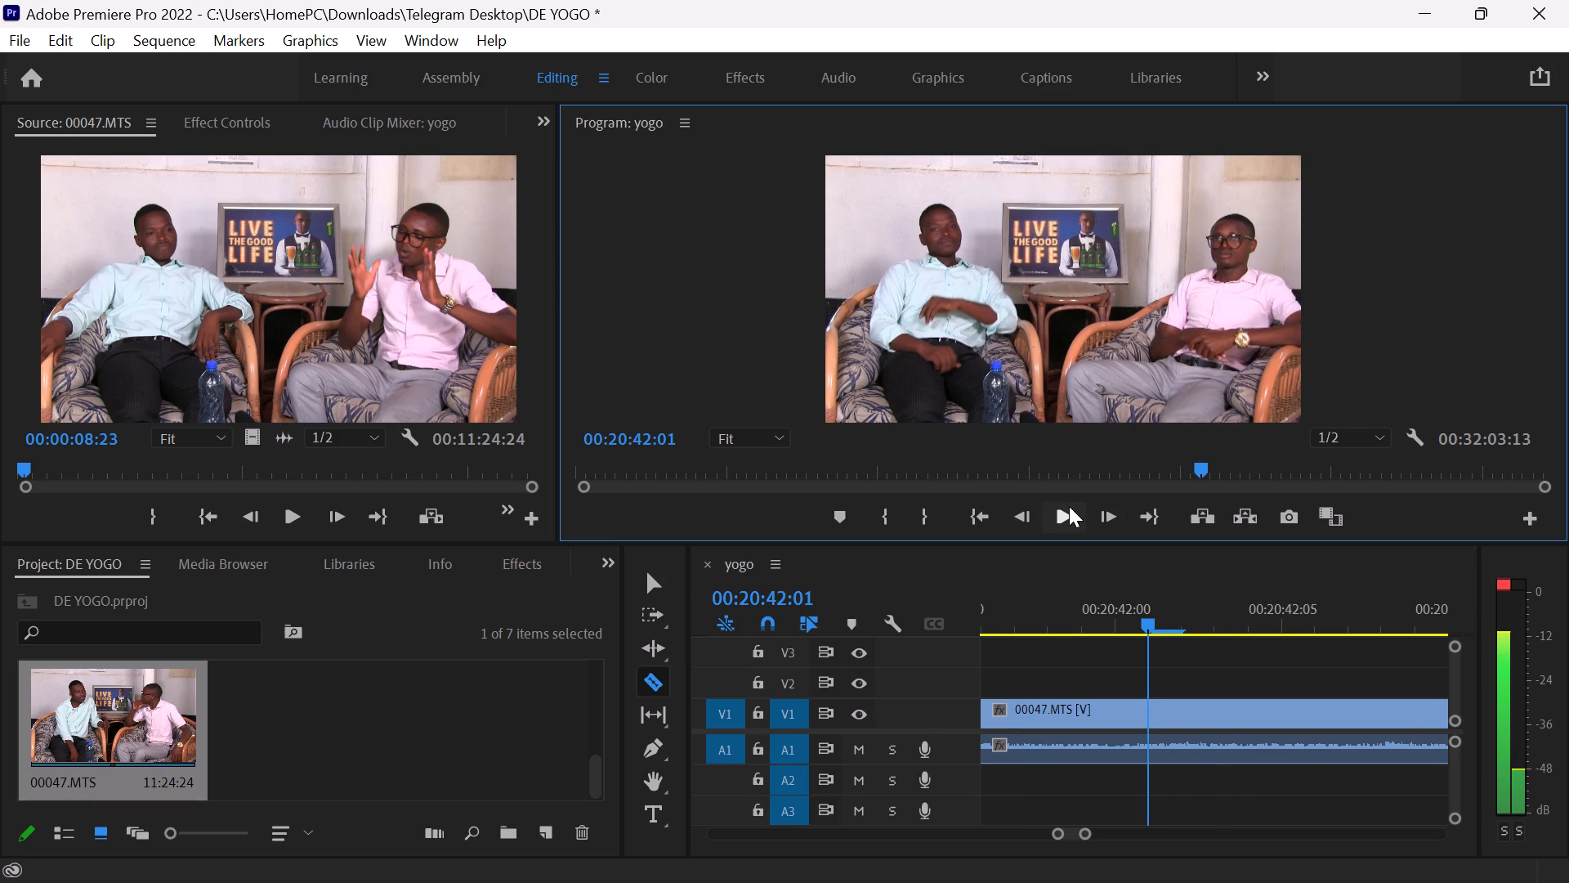
key("Left")
key("Left")
Replay 00047.MTS from about 00:20:42:00 and step back through its opening frames to 00:20:39:17.
left_click(1069, 506)
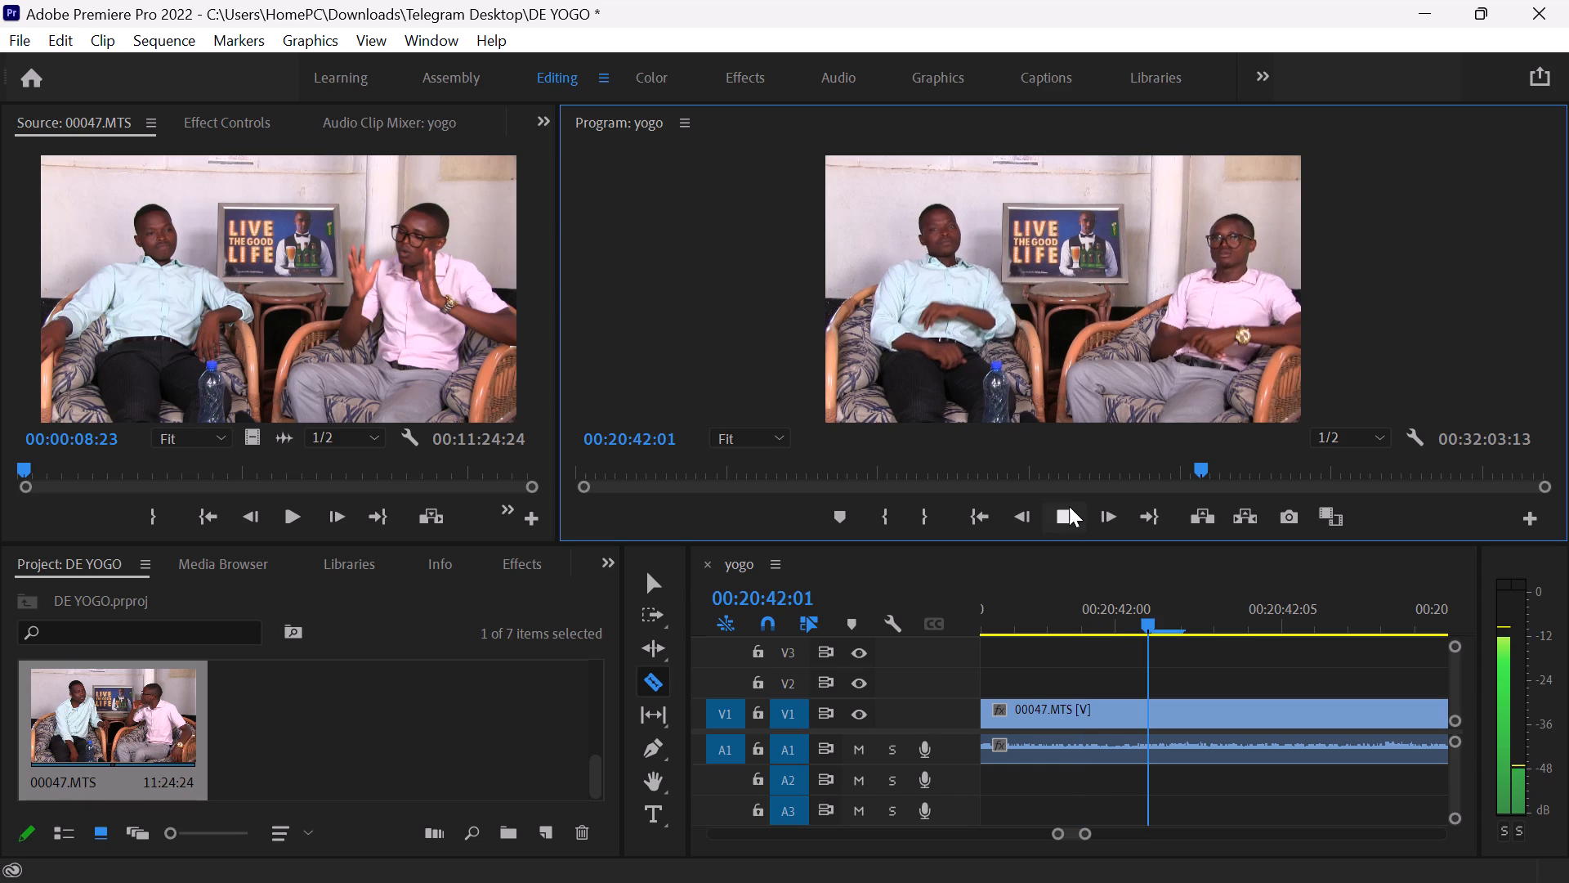
key("space")
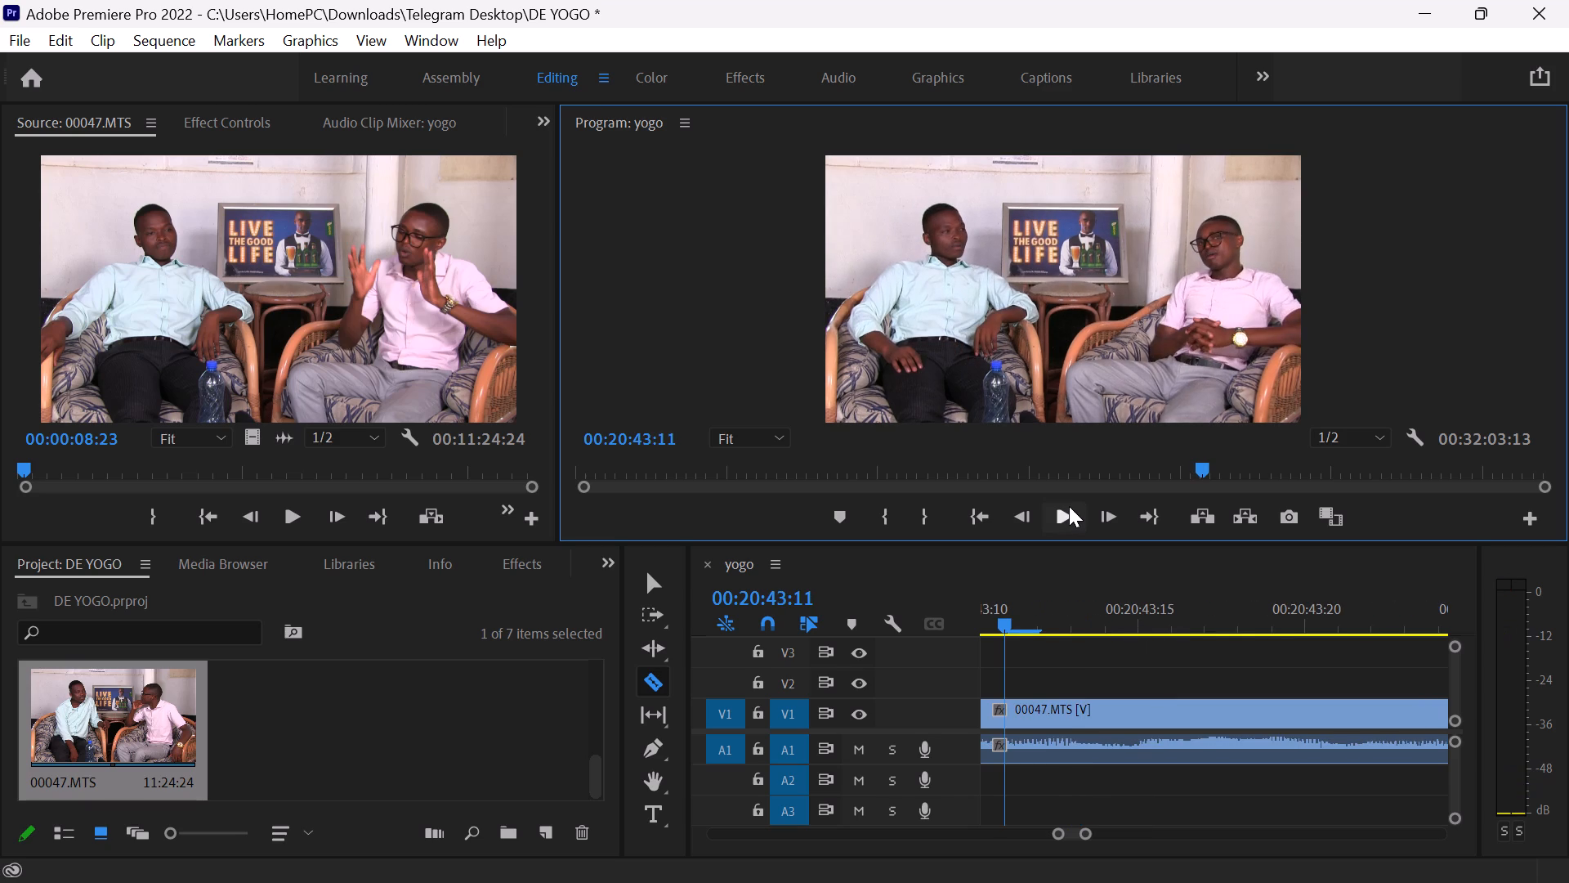
key("Left")
key("Left")
key("Left")
key("Left")
key("Left")
key("Left")
key("Left")
key("Left")
key("Left")
key("Left")
key("Left")
key("Left")
key("Left")
key("Left")
key("Left")
key("Left")
key("Left")
key("Left")
key("Left")
key("Left")
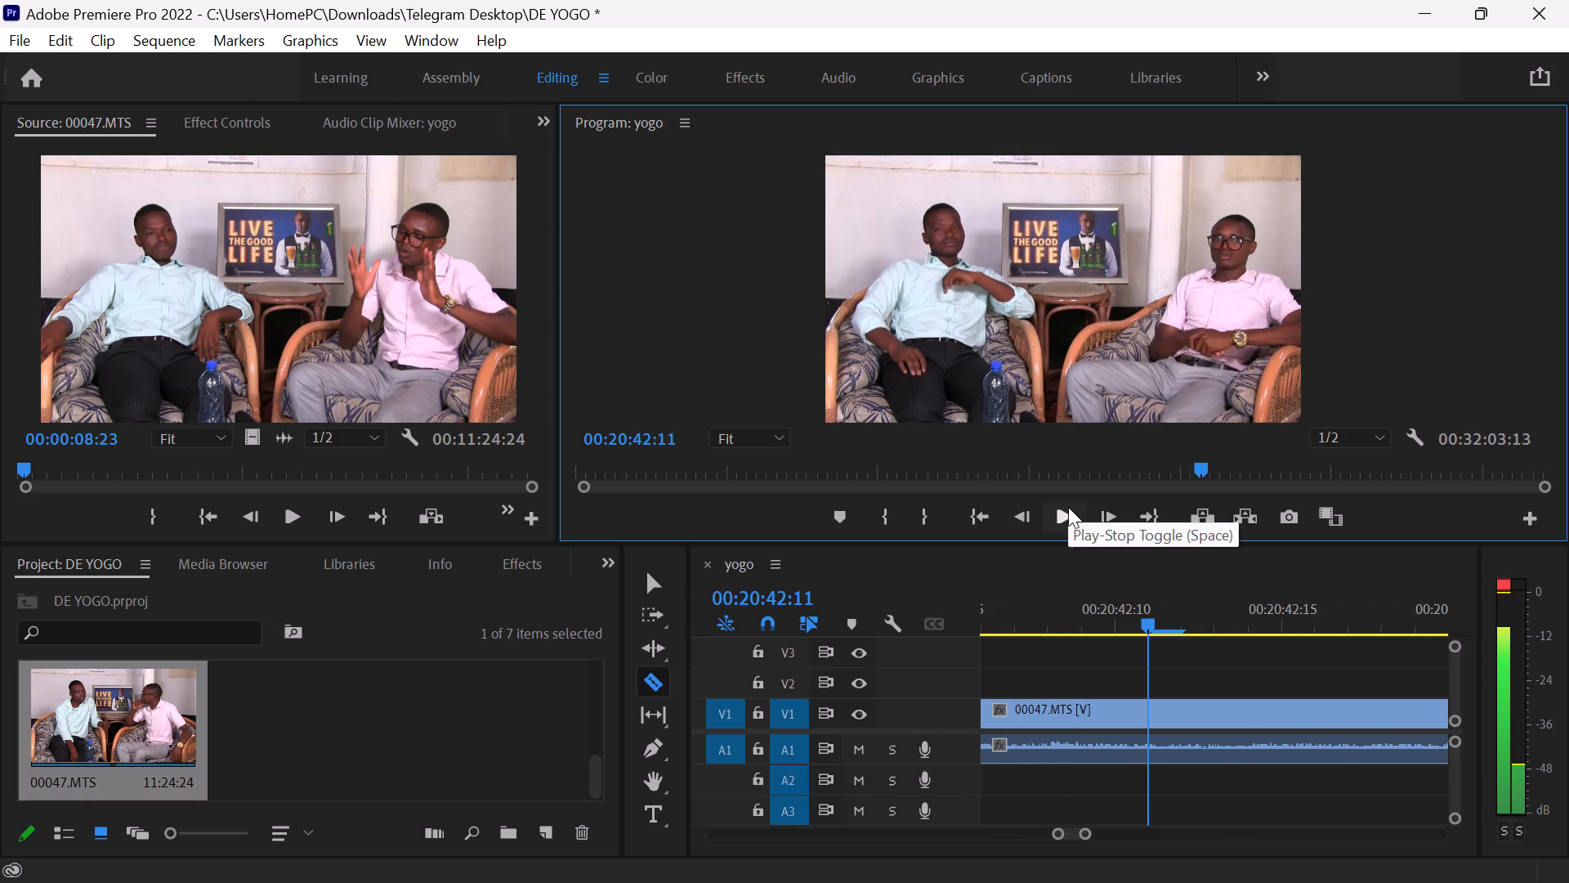
key("Left")
key("Left")
key("Left")
key("Left")
key("Left")
key("Left")
key("Left")
key("Left")
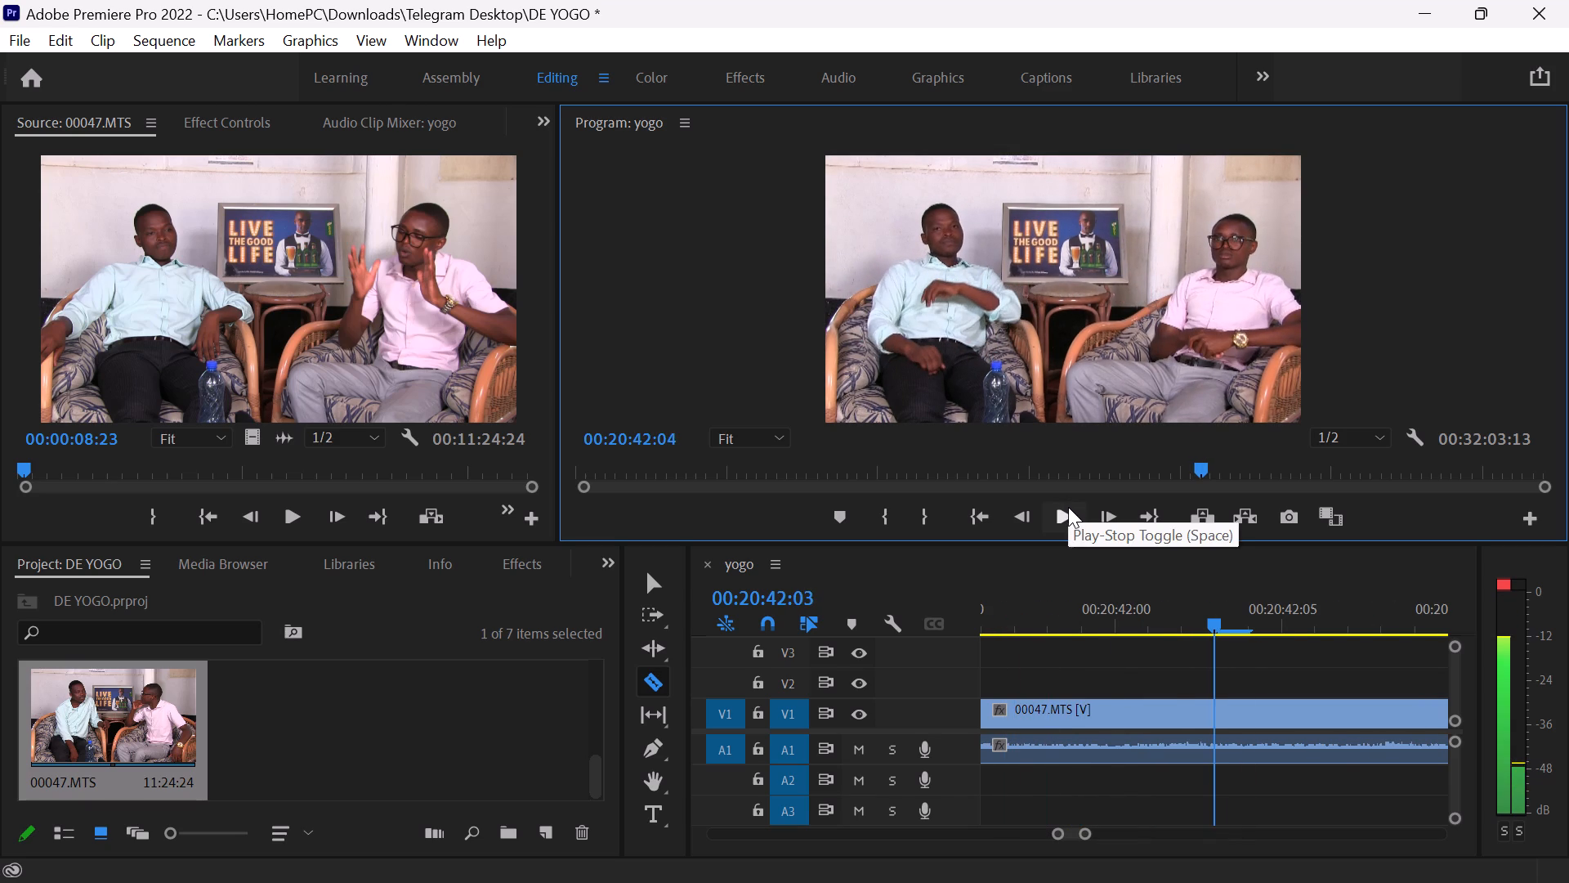
key("Left")
key("Left")
key("Left")
key("Left")
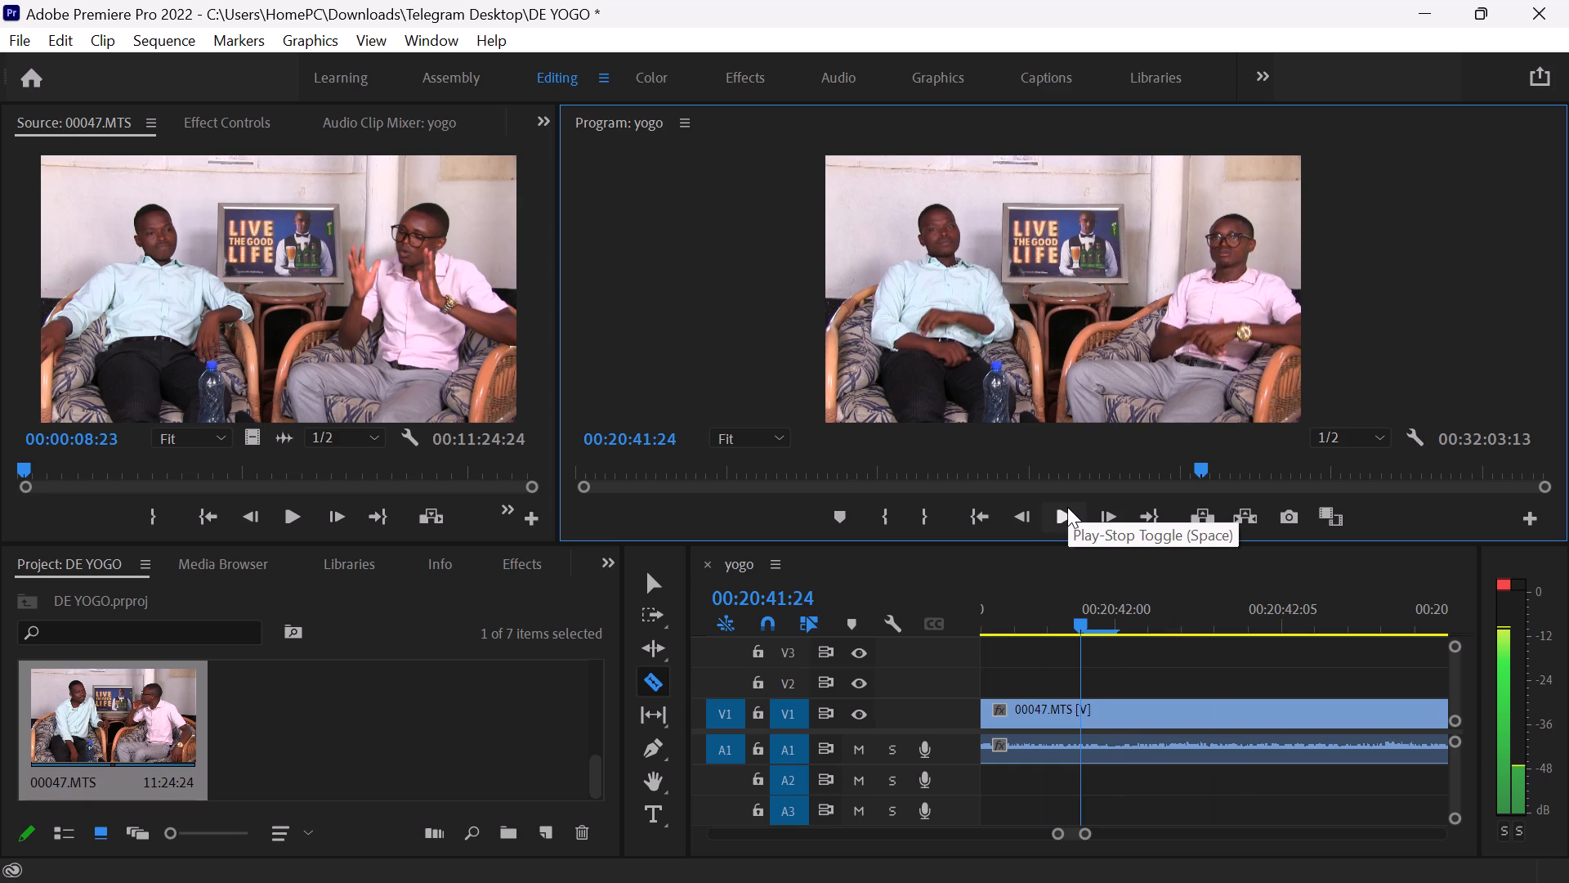
key("Left")
key("Left")
key("Left")
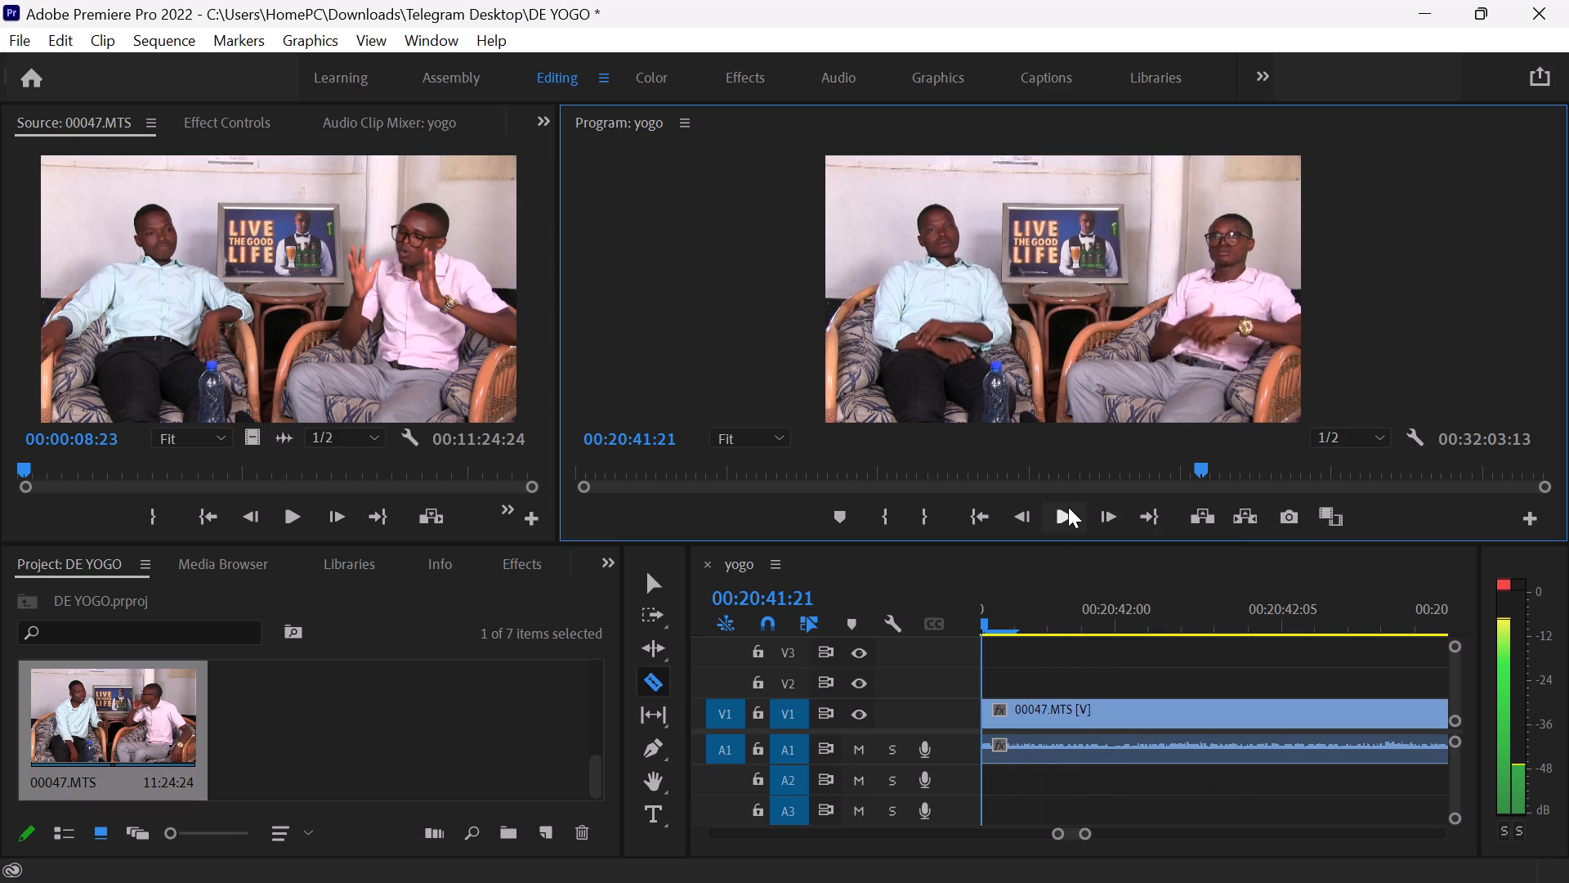
key("Left")
key("Left")
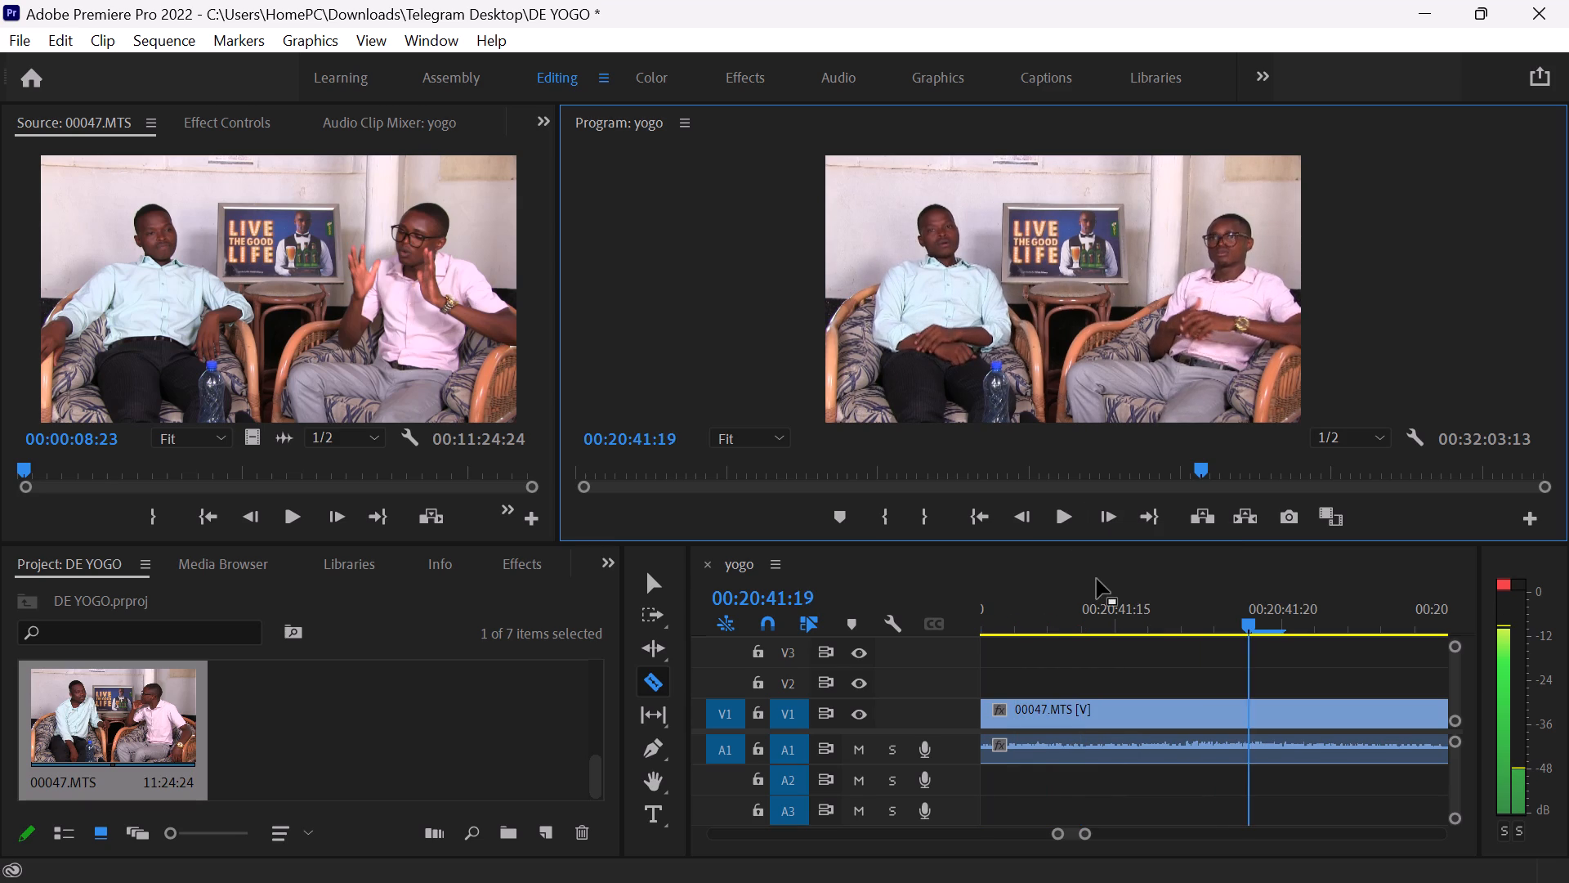
key("Left")
key("Left")
key("Left")
key("Left")
key("Left")
key("Left")
key("Left")
key("Left")
key("Left")
key("Left")
key("Left")
key("Left")
key("Left")
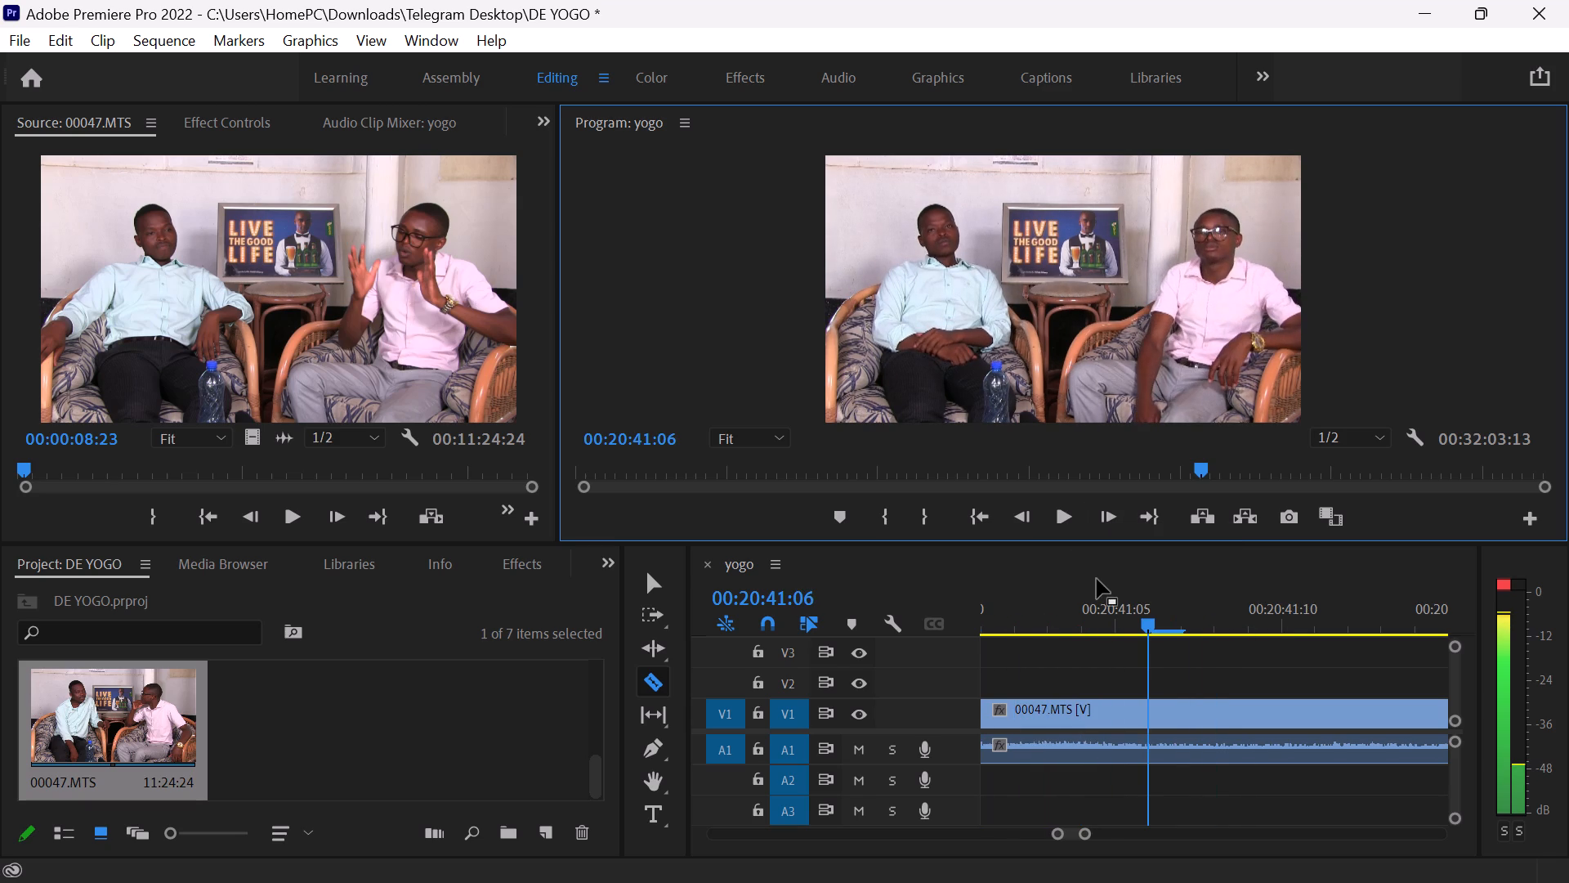
key("Left")
key("Left")
key("Left")
key("Left")
key("Left")
key("Left")
key("Left")
key("Left")
key("Left")
key("Left")
key("Left")
key("Left")
key("Left")
key("Left")
key("Left")
key("Left")
key("Left")
key("Left")
key("Left")
key("Left")
key("Left")
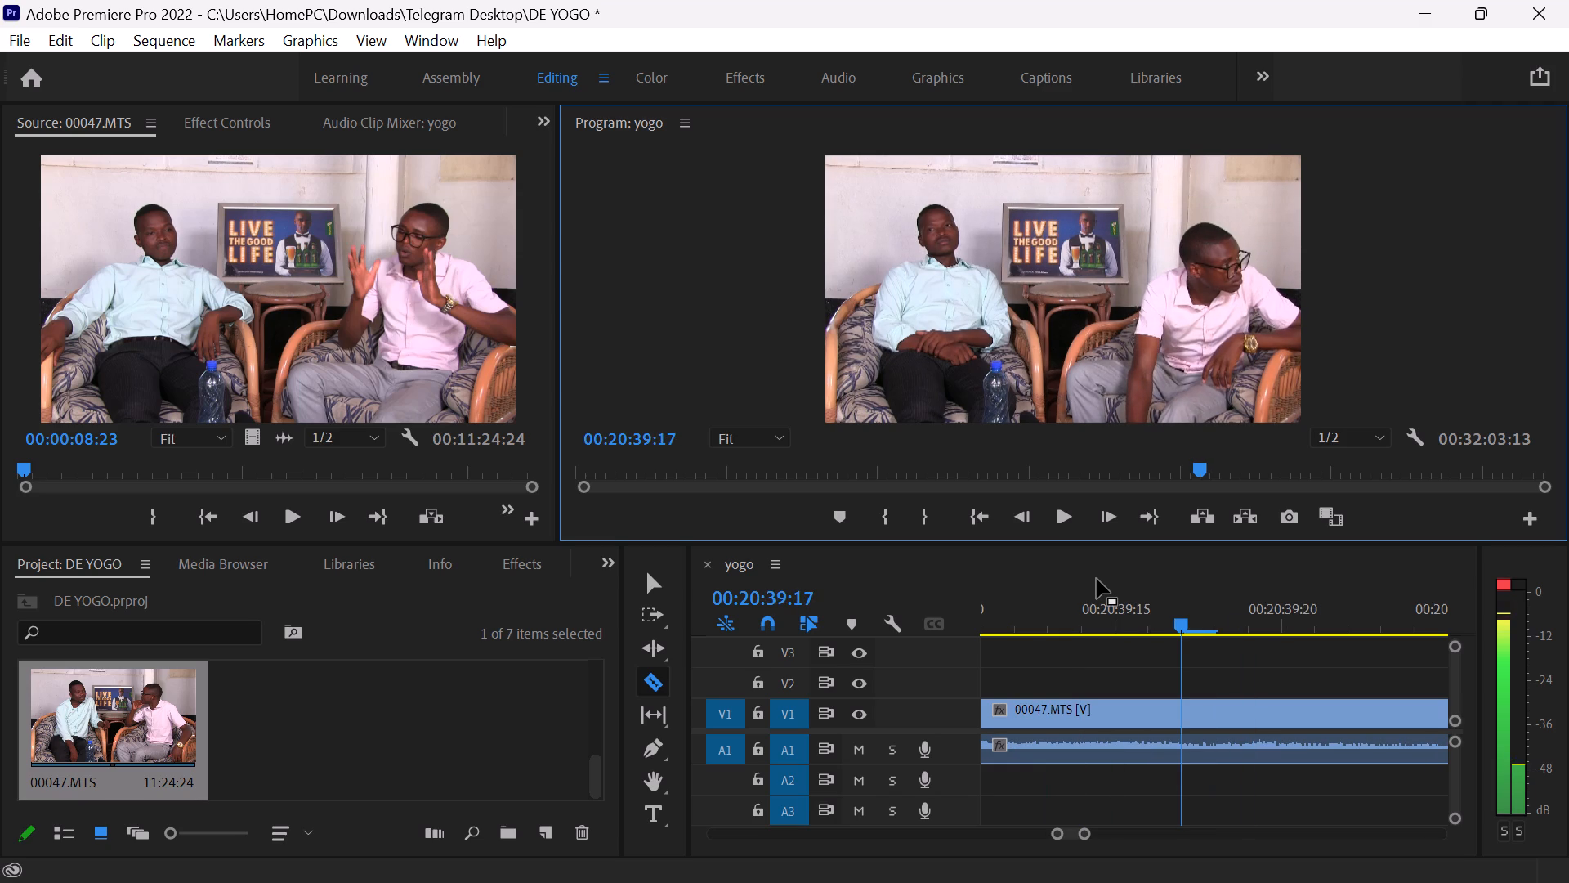
Split 00047.MTS and its audio at about 00:20:39:20 and delete the portion before the cut.
key("c")
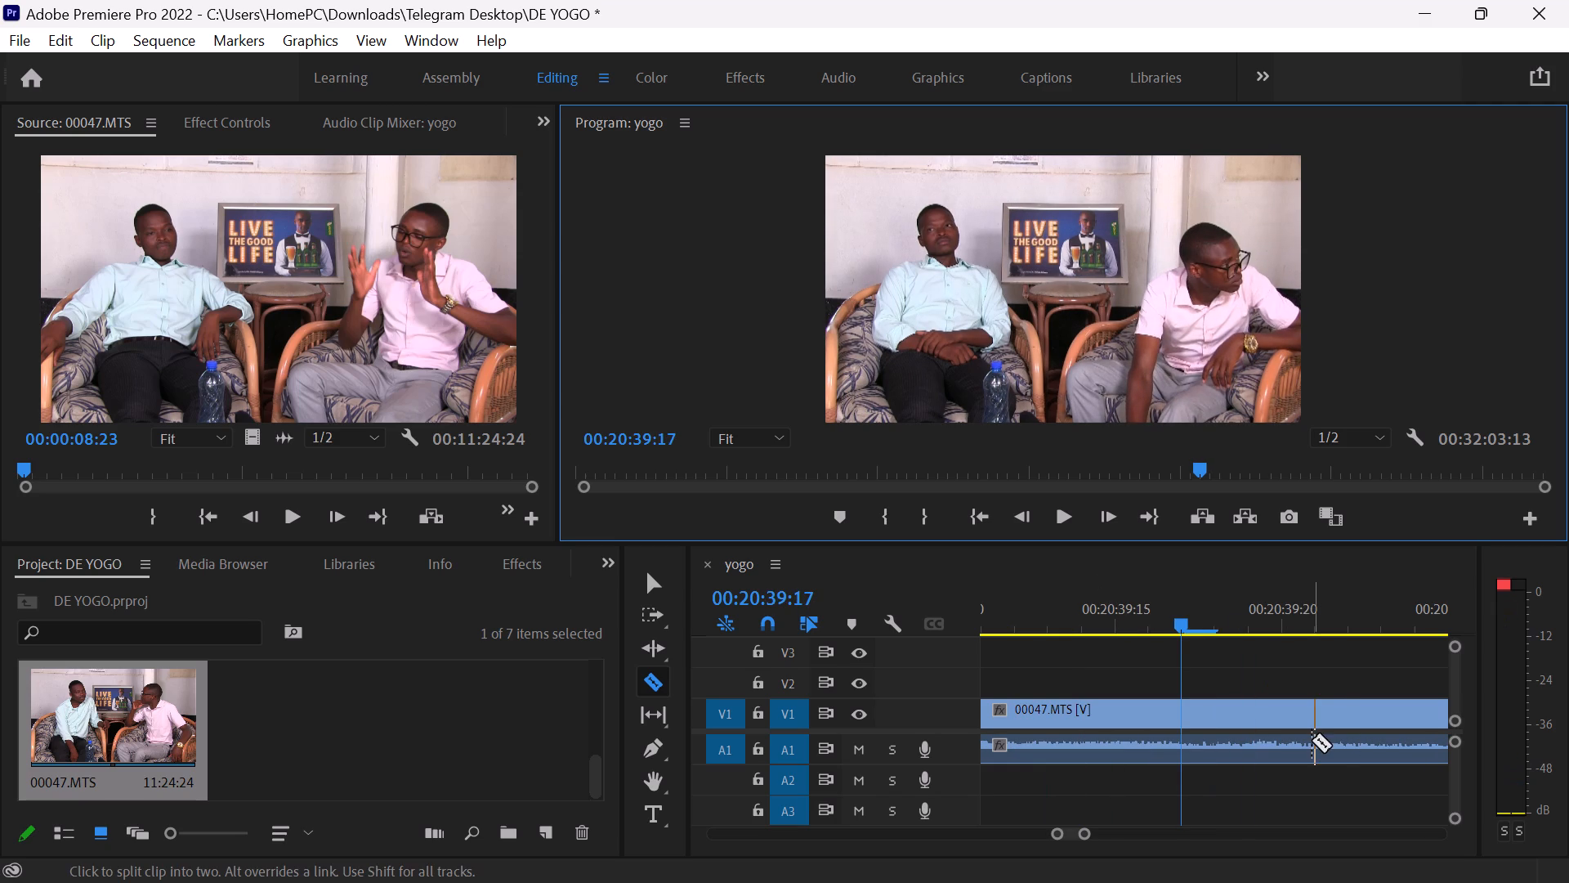
left_click(1284, 746)
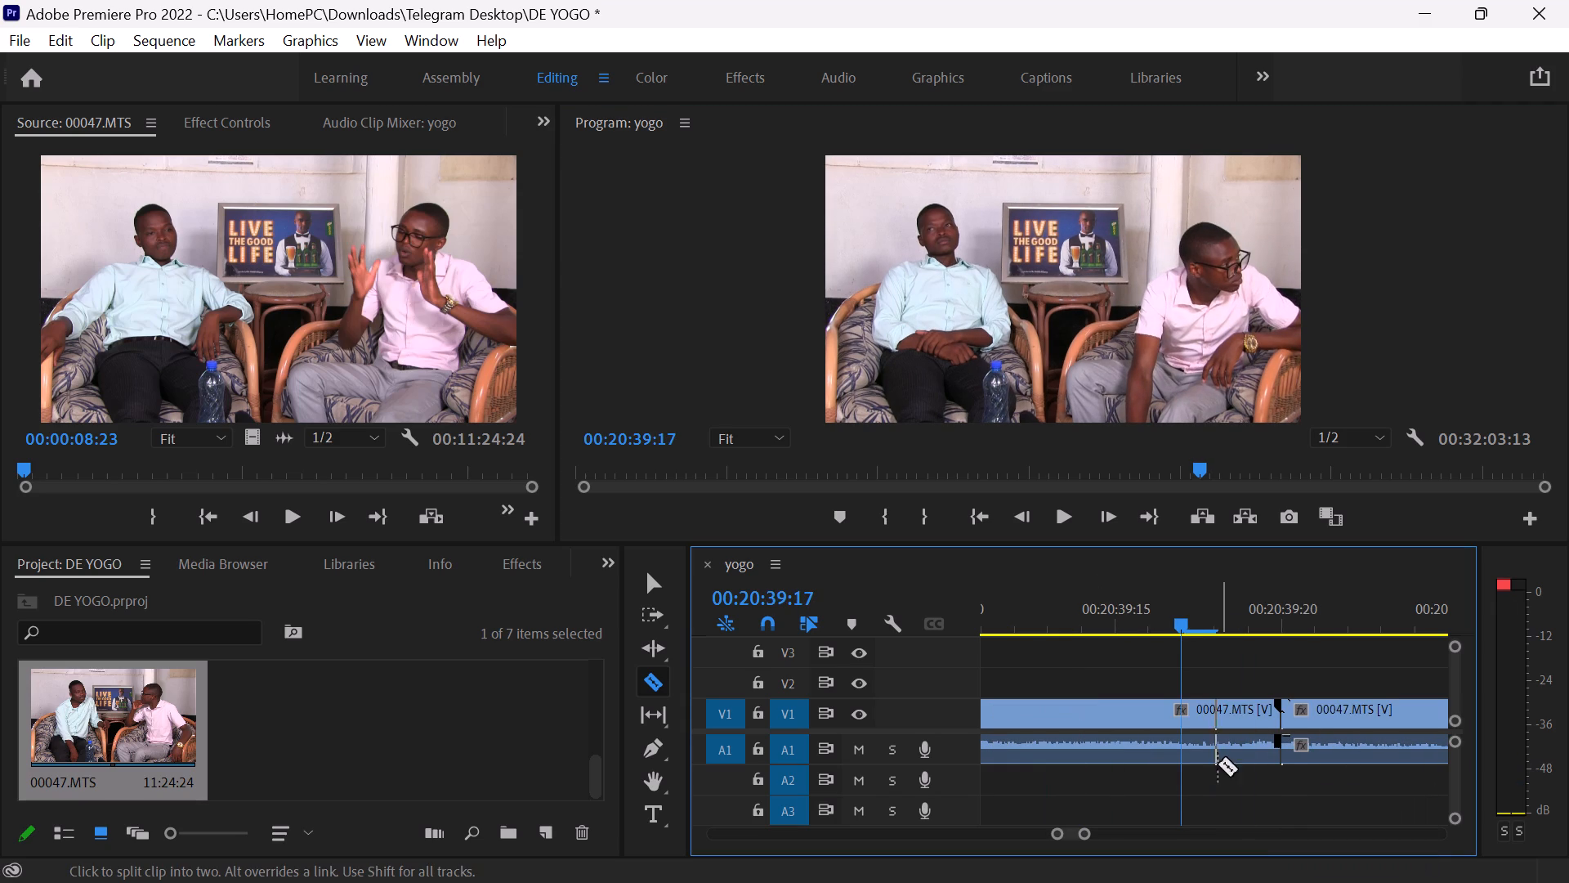
key("v")
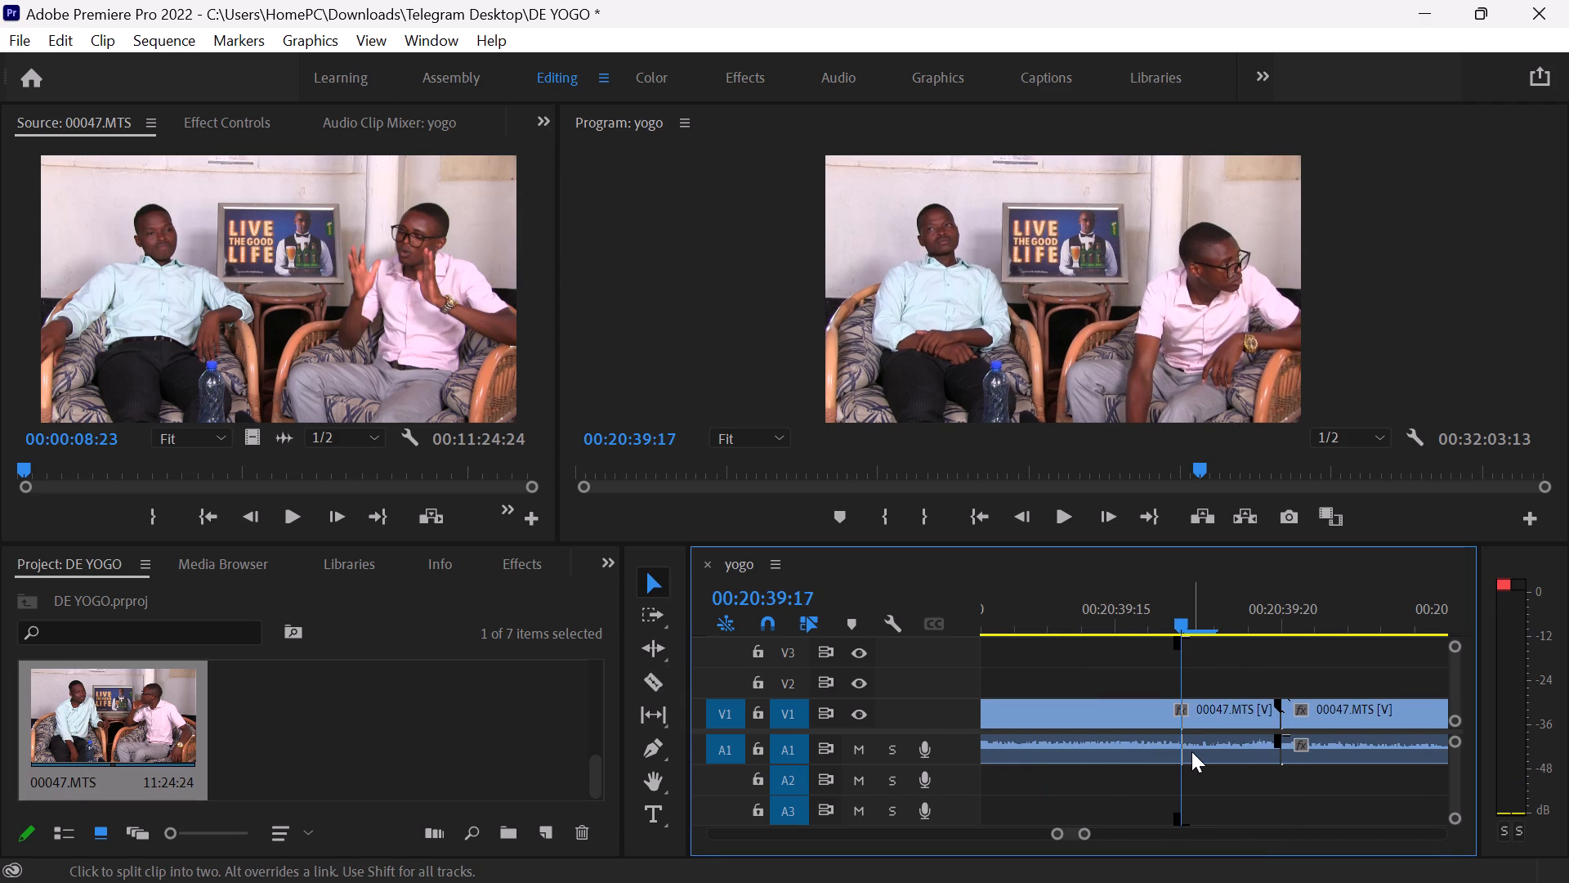
left_click(1148, 751)
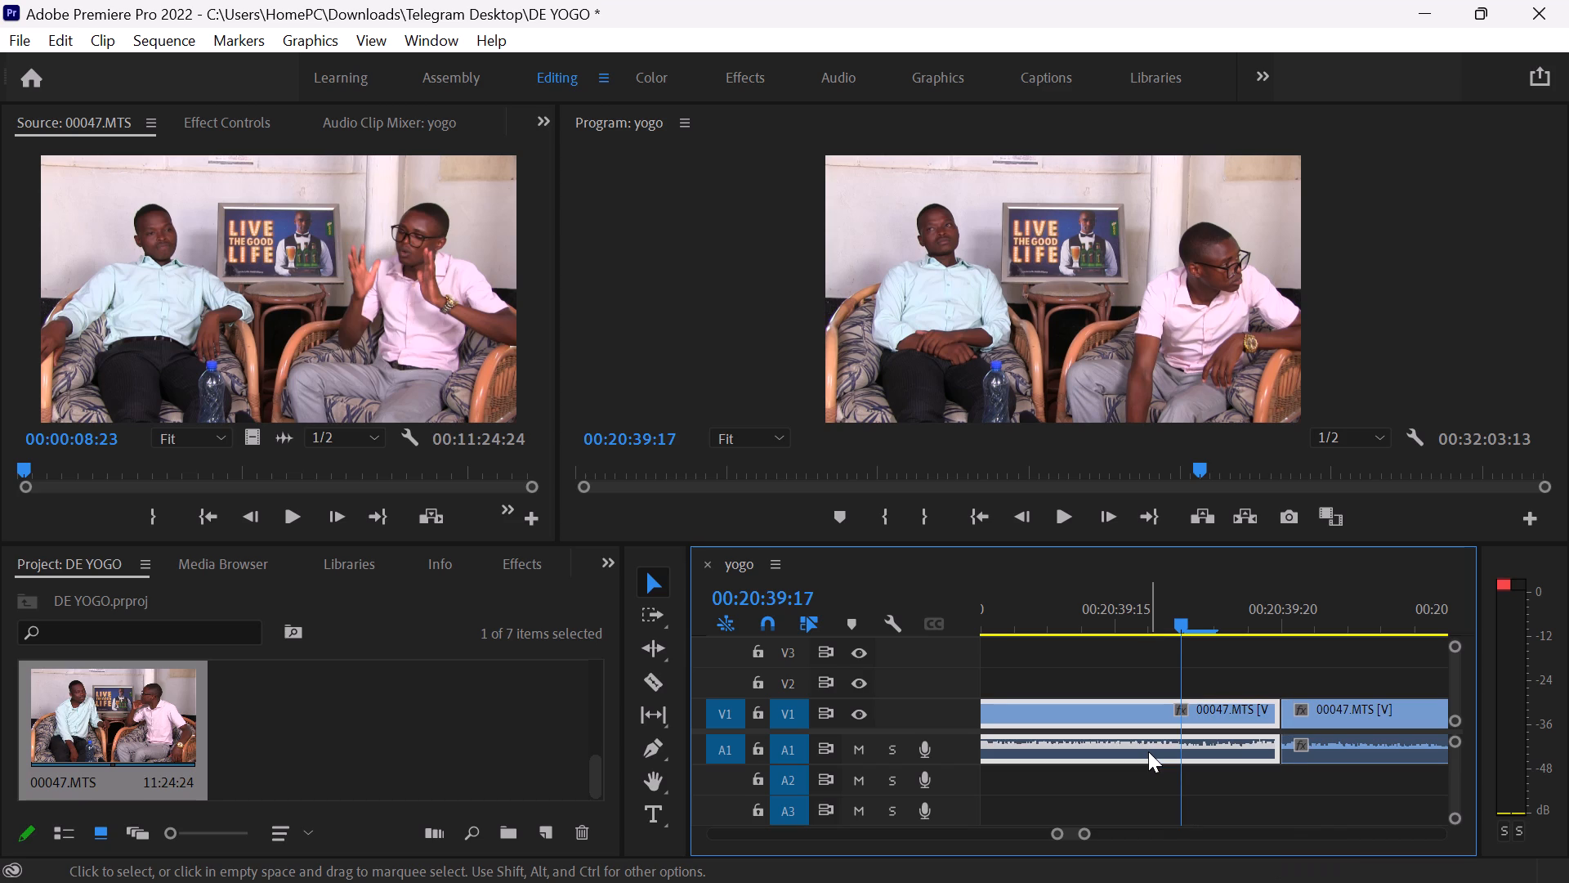
key("BackSpace")
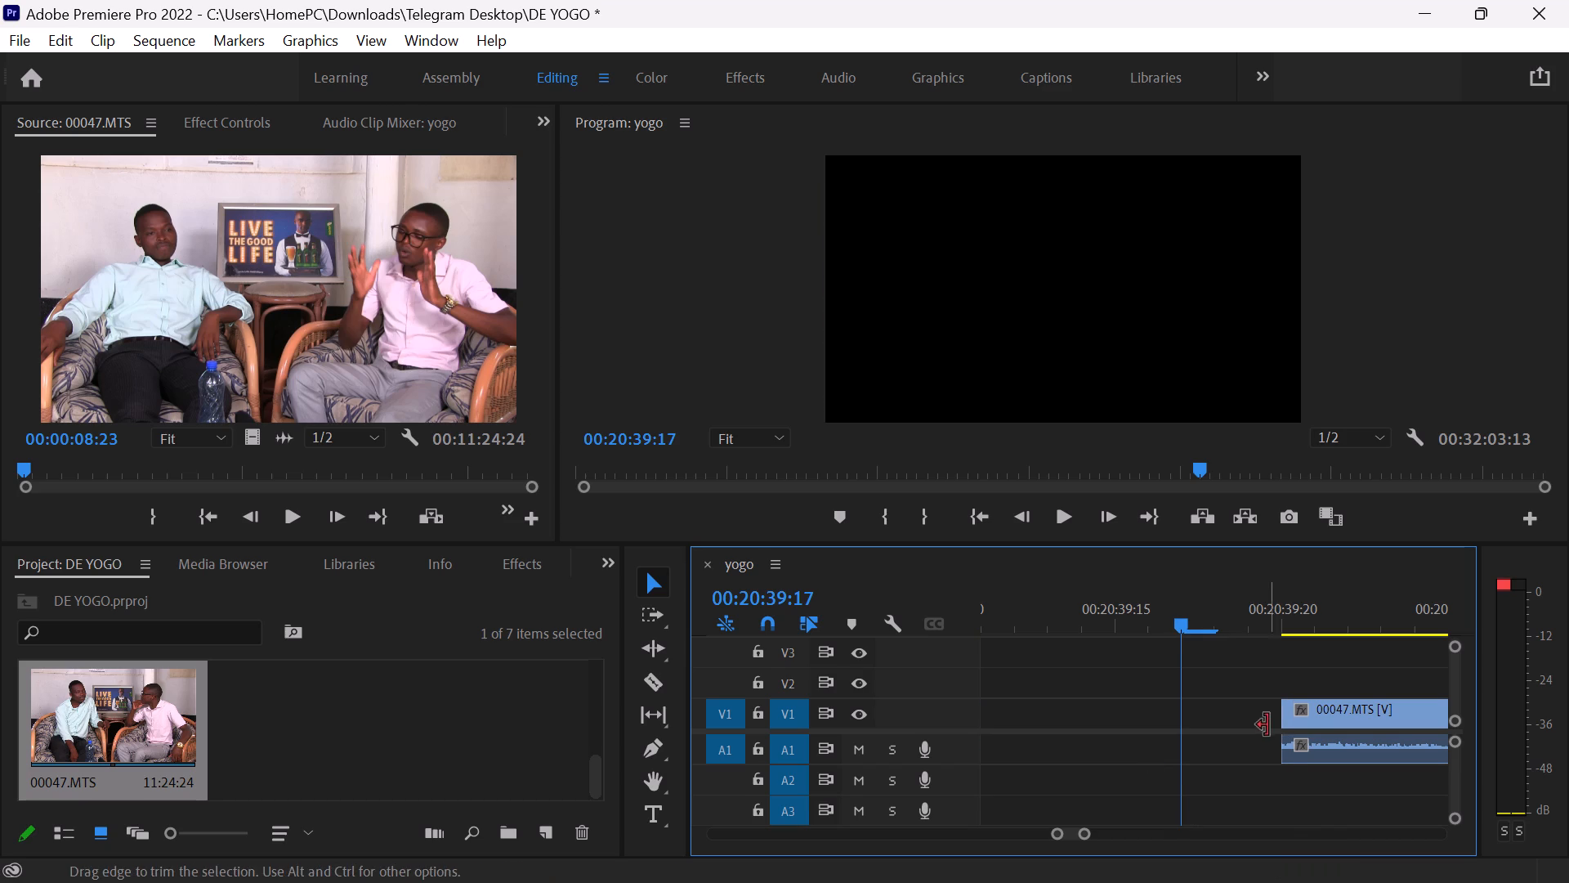
Move the remaining 00047.MTS and its audio about 10 frames earlier on V1 and A1, towards icon animation.mp4.
left_click(1309, 725)
left_click_drag(1309, 725, 1034, 779)
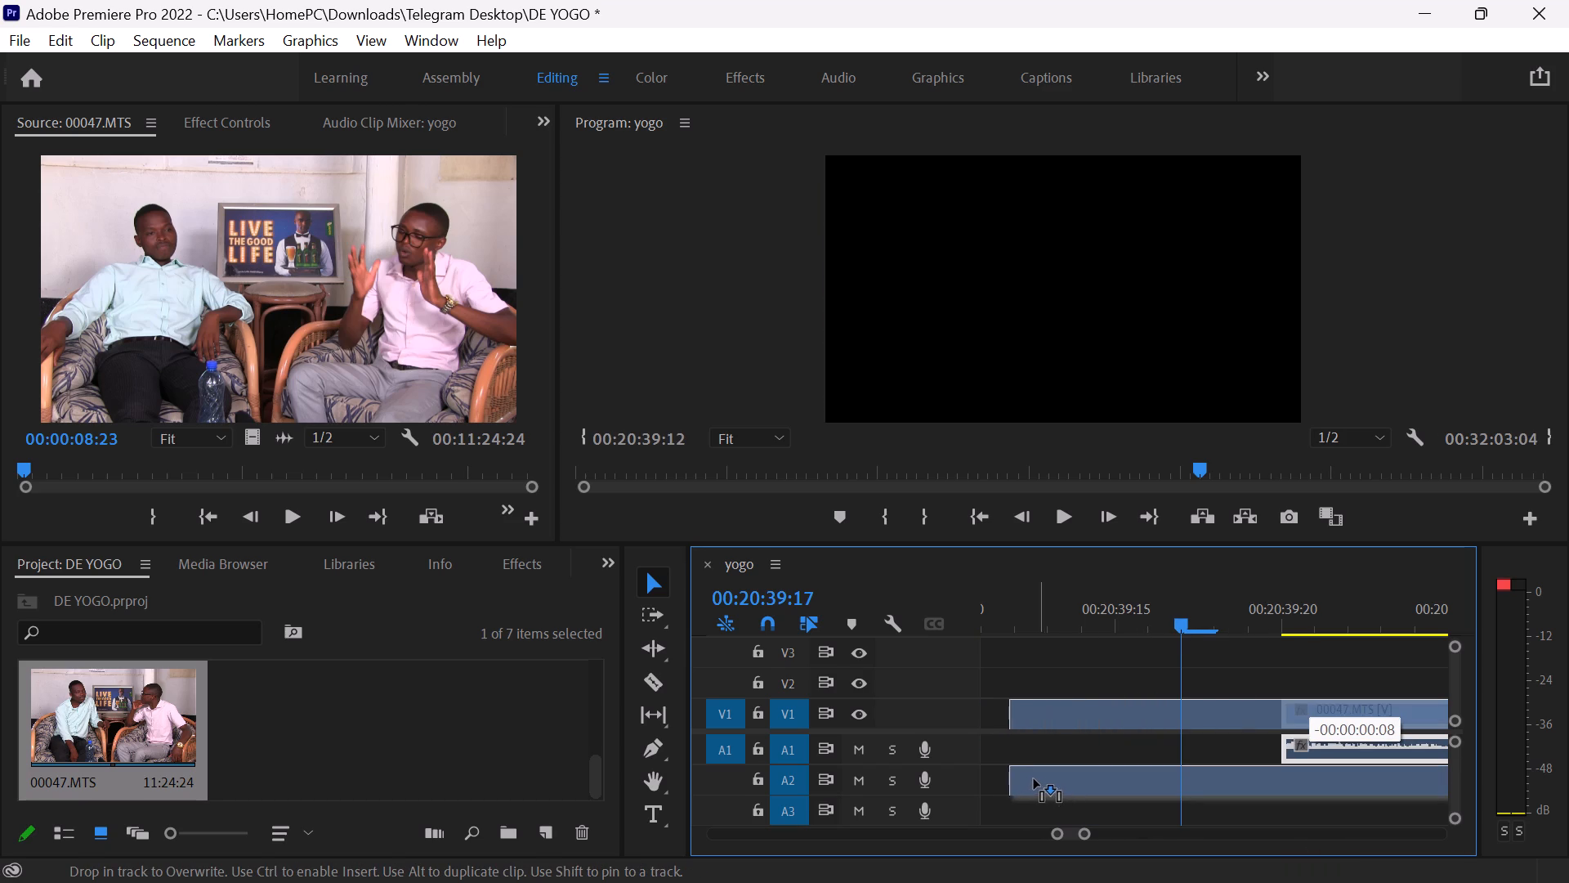
left_click_drag(1034, 779, 1009, 762)
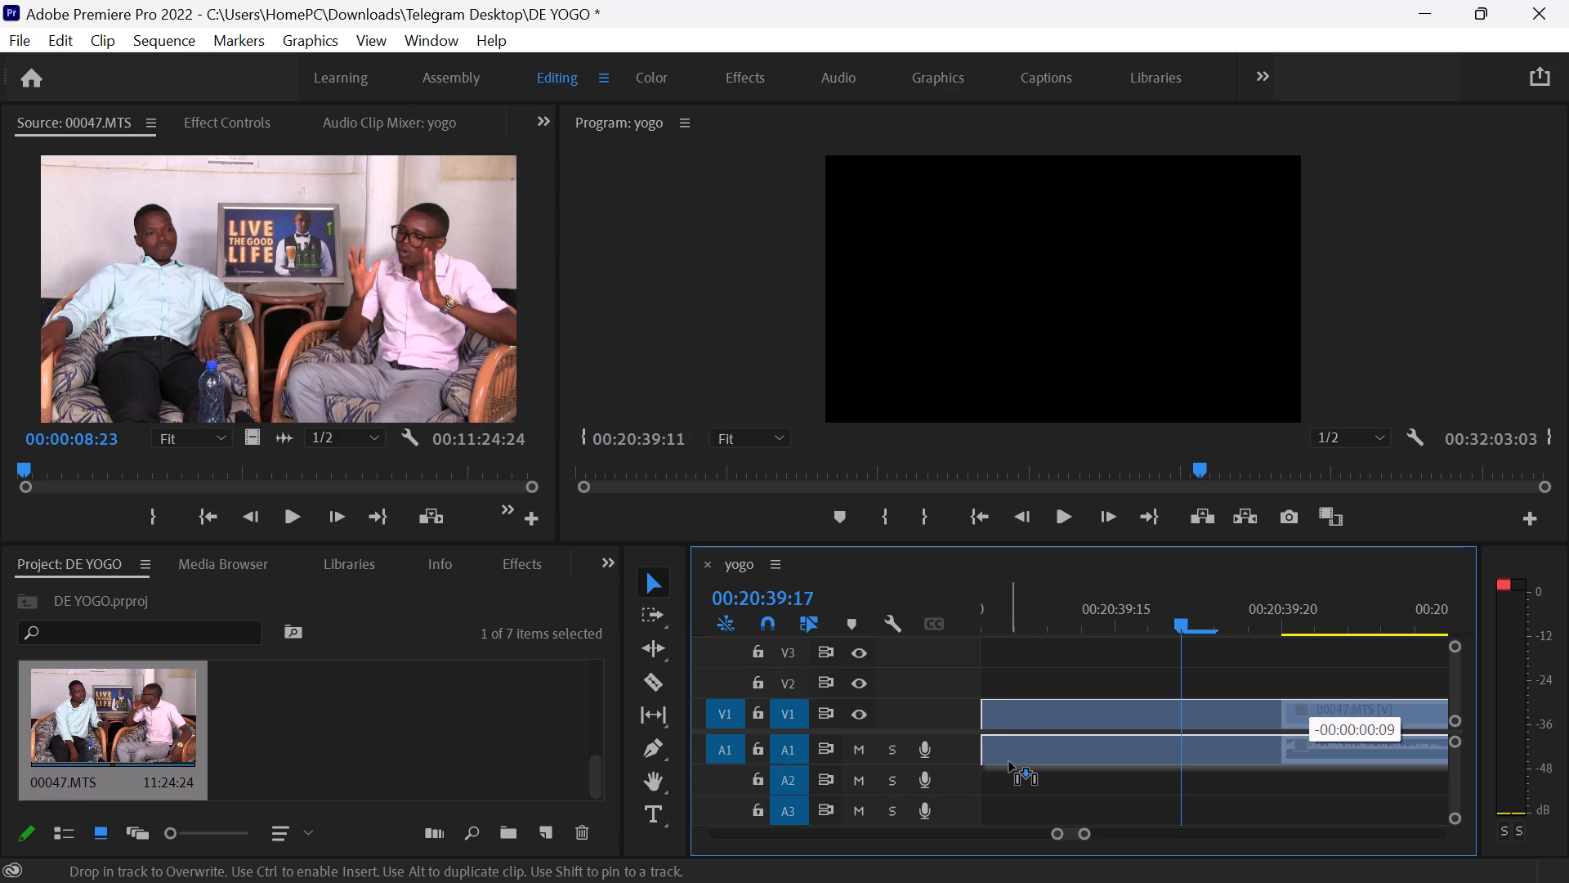
left_click_drag(1009, 762, 994, 760)
left_click_drag(994, 760, 989, 755)
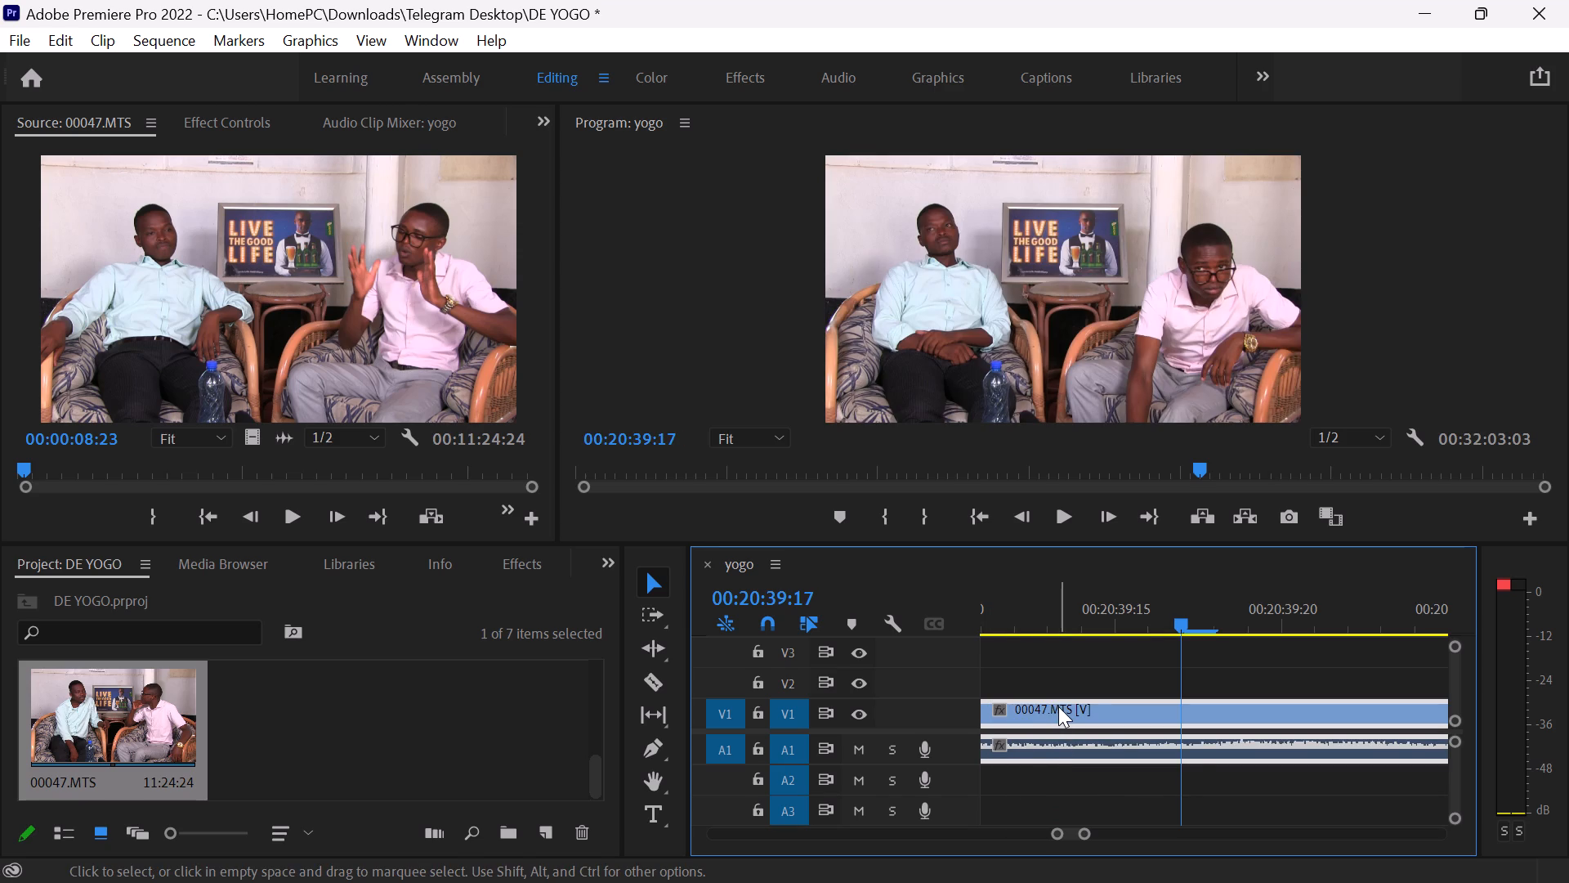
Step back to the start of 00047.MTS at 00:20:39:10 and play its opening to about 00:20:41:18, looking for a better starting point.
left_click(1071, 836)
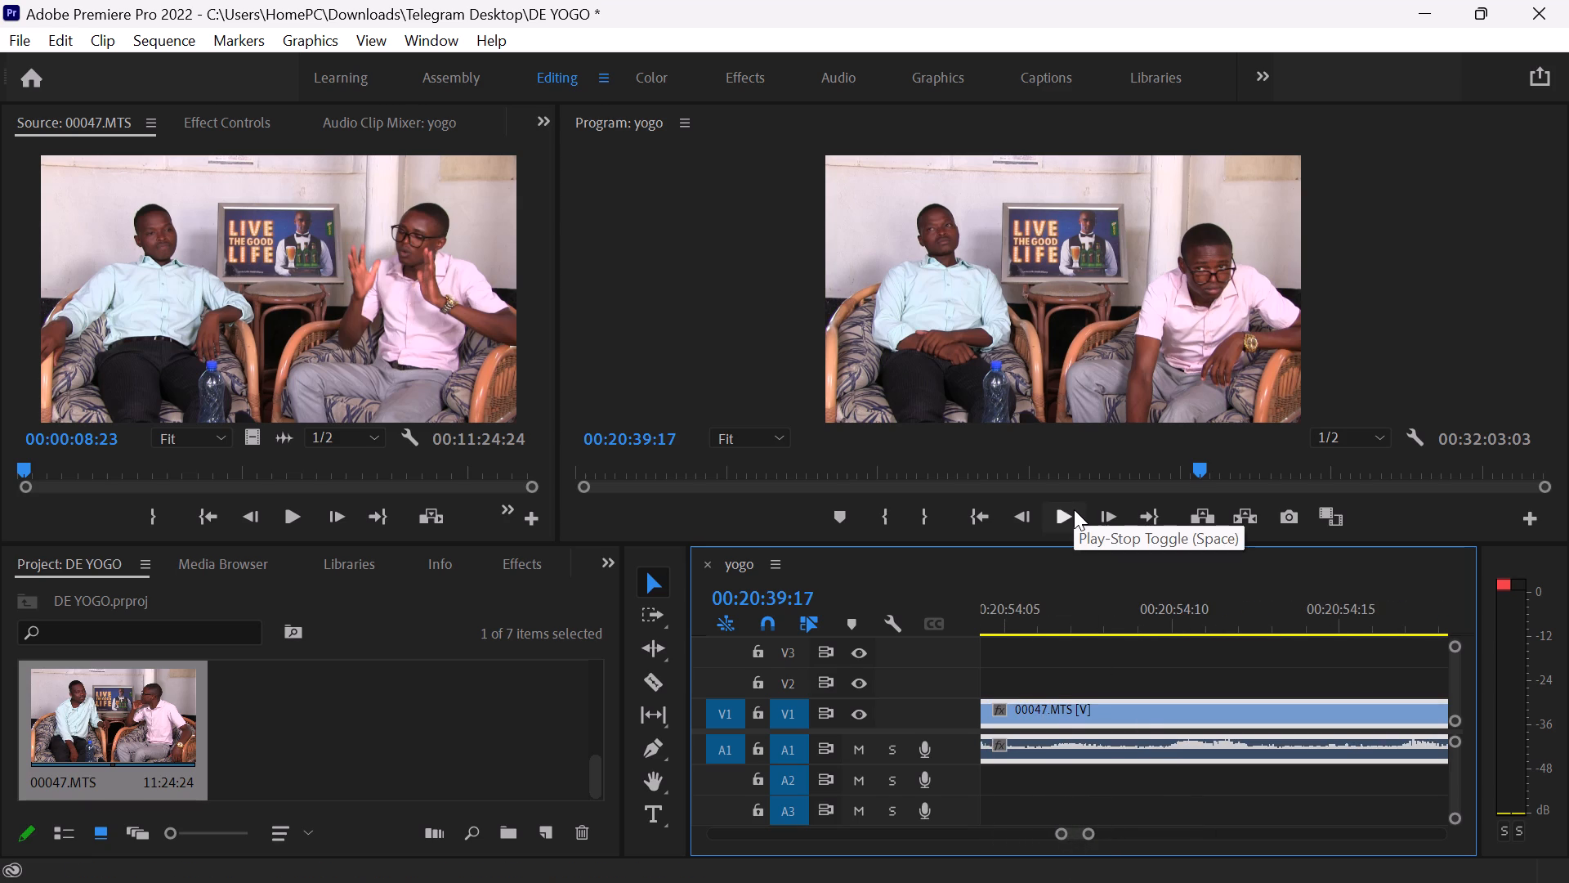
key("Left")
key("Left")
key("Left")
key("Left")
key("Left")
key("Left")
key("Left")
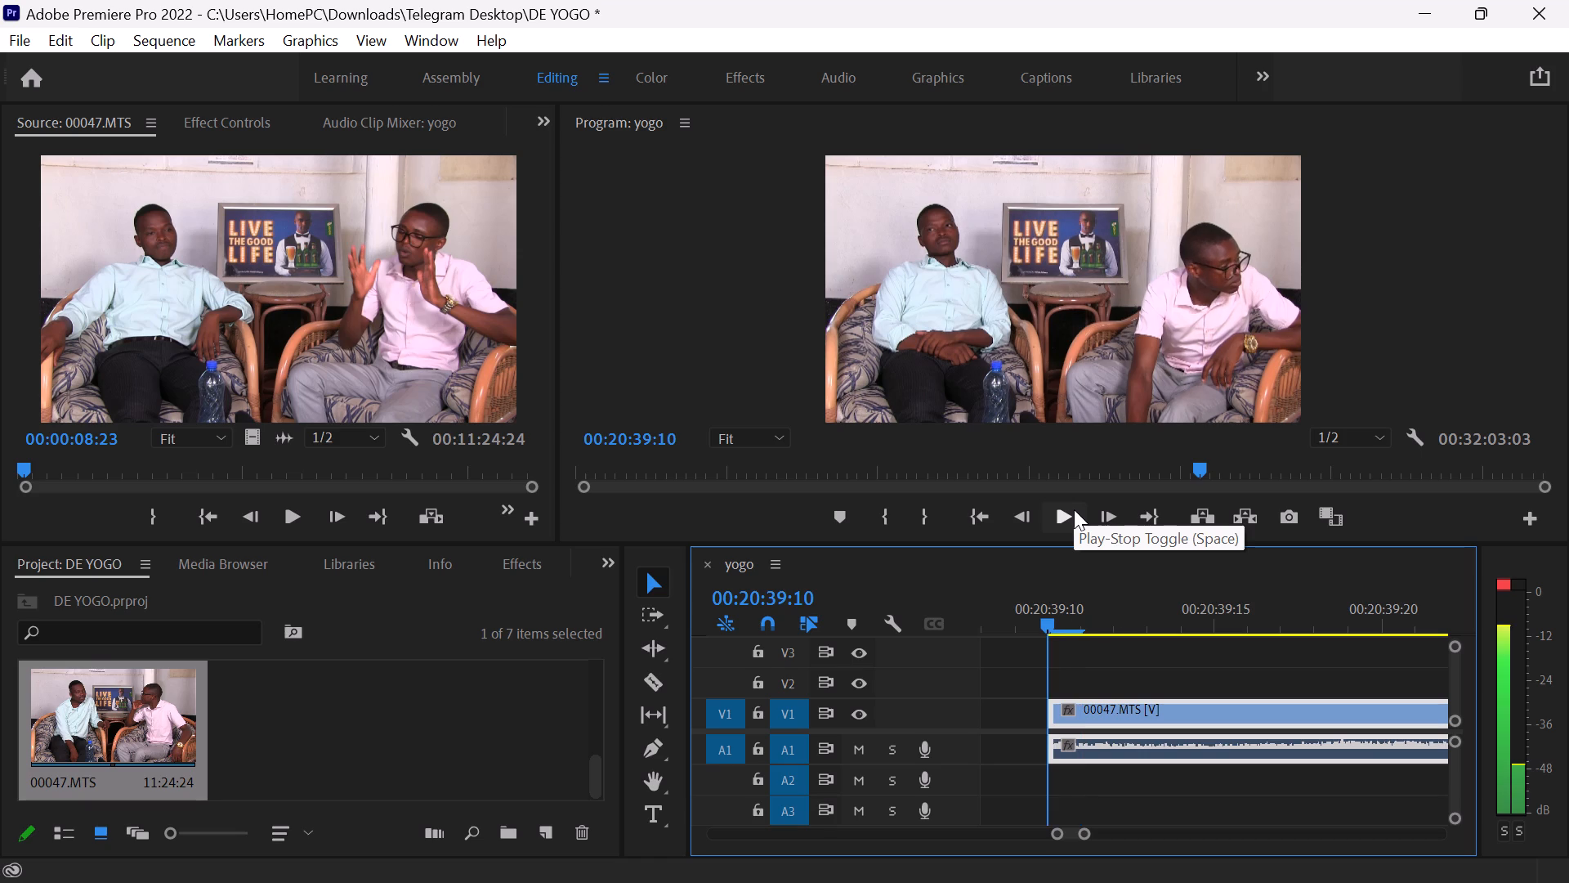
left_click(1074, 509)
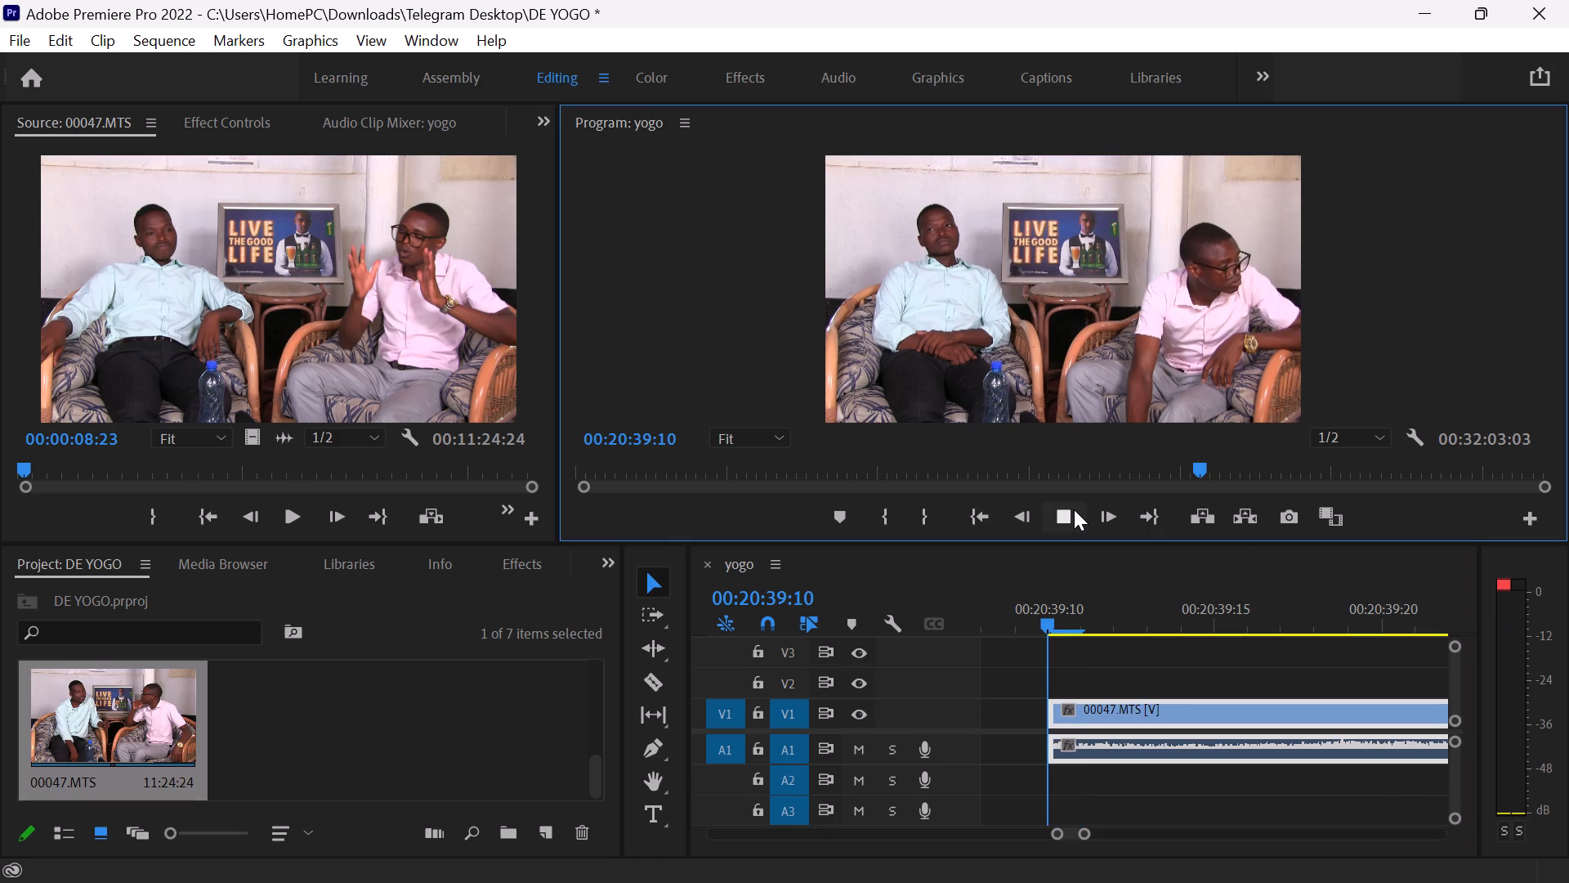
left_click(1074, 509)
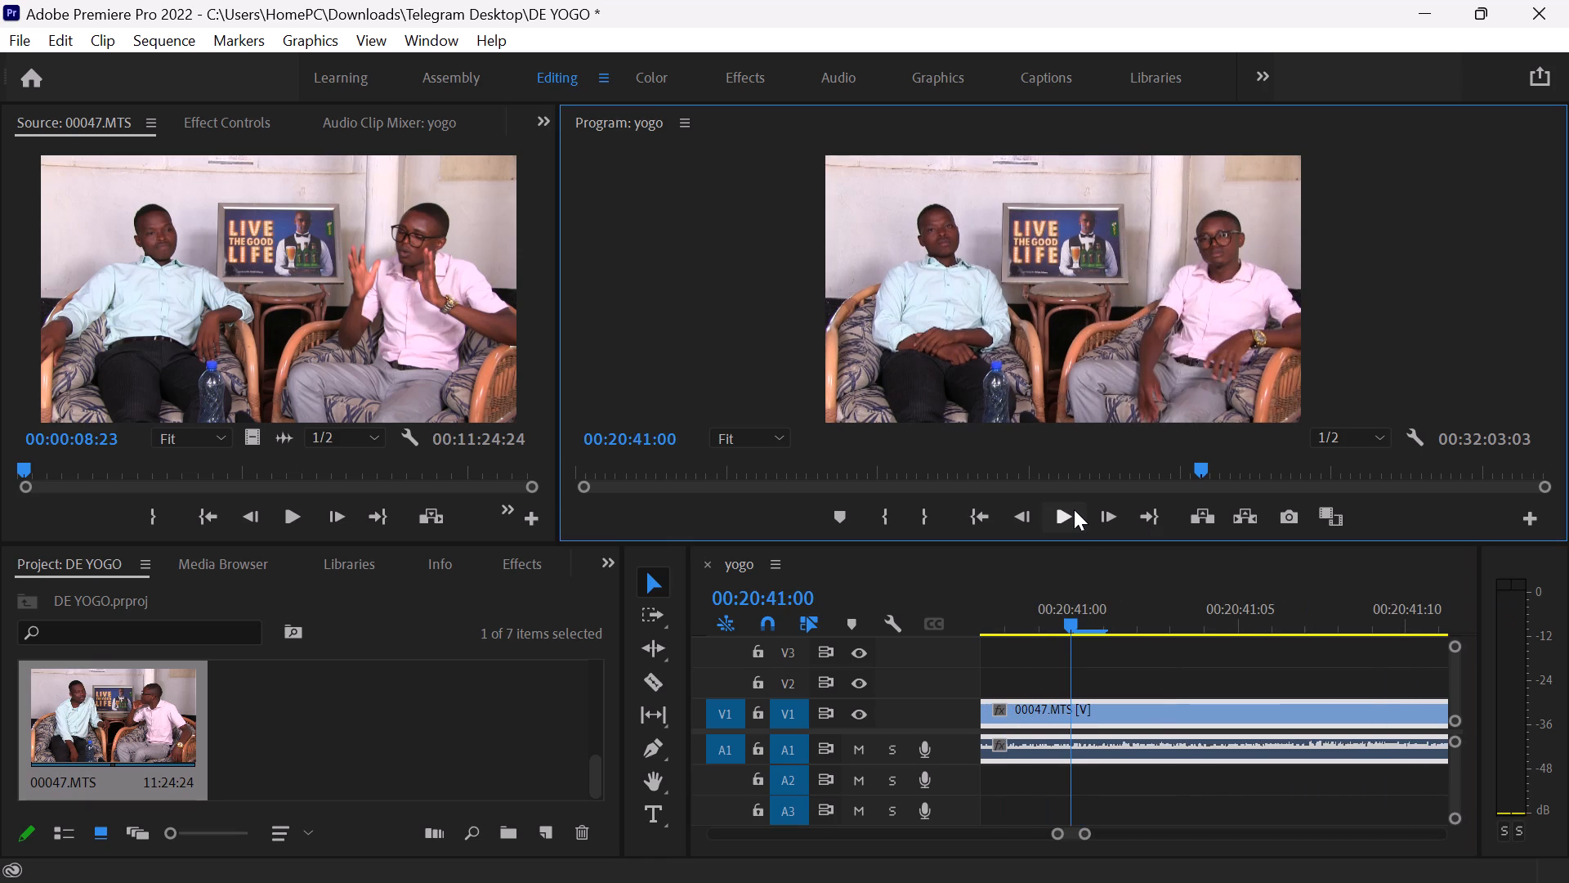
left_click(1074, 509)
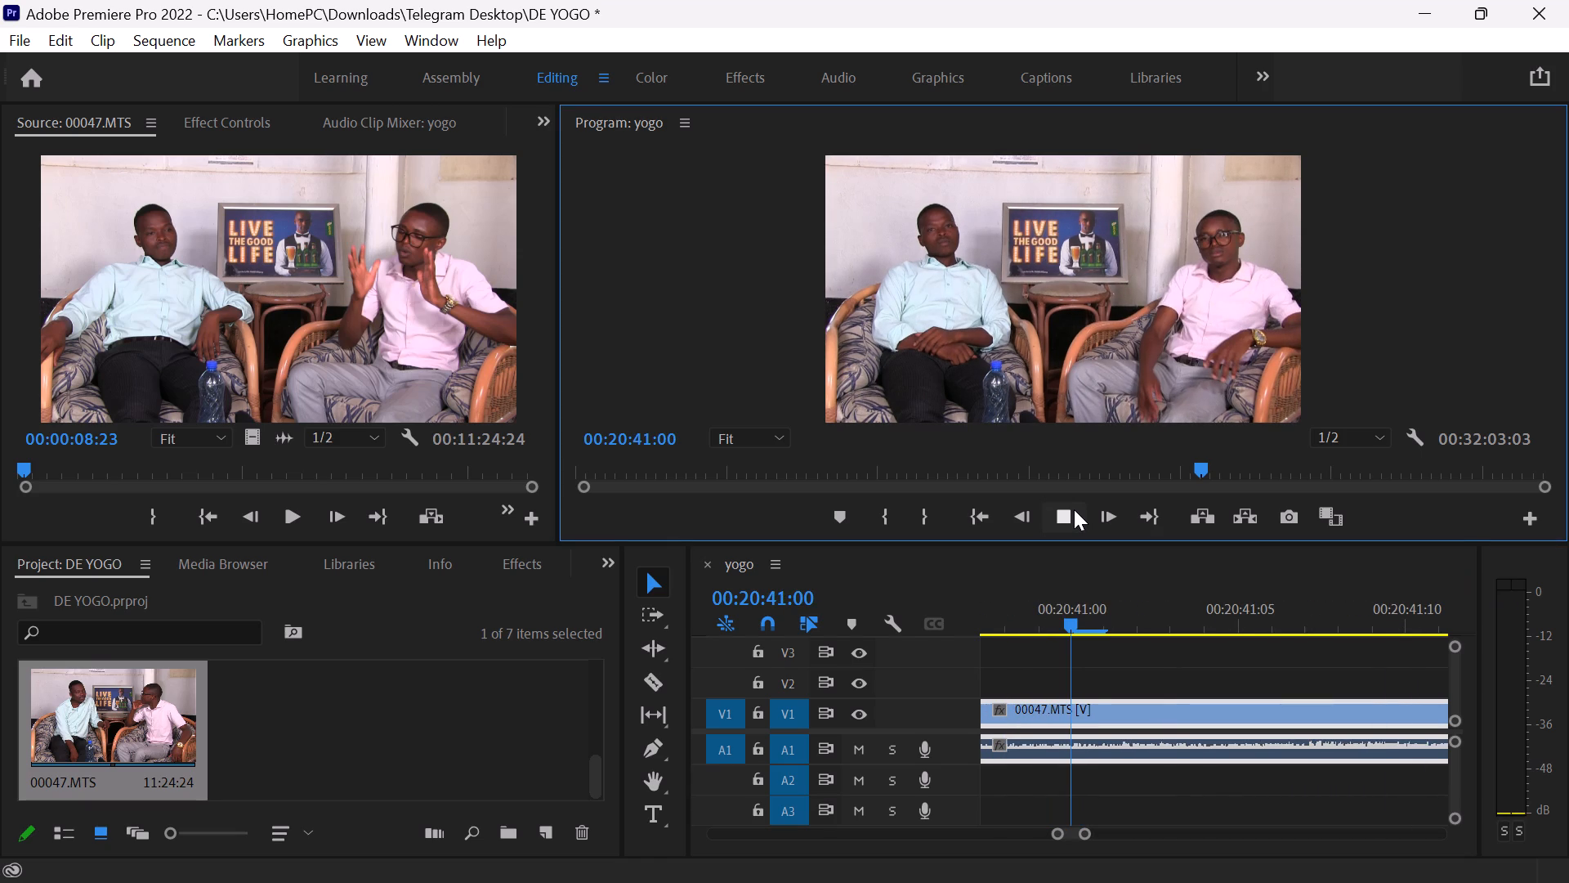
left_click(1074, 509)
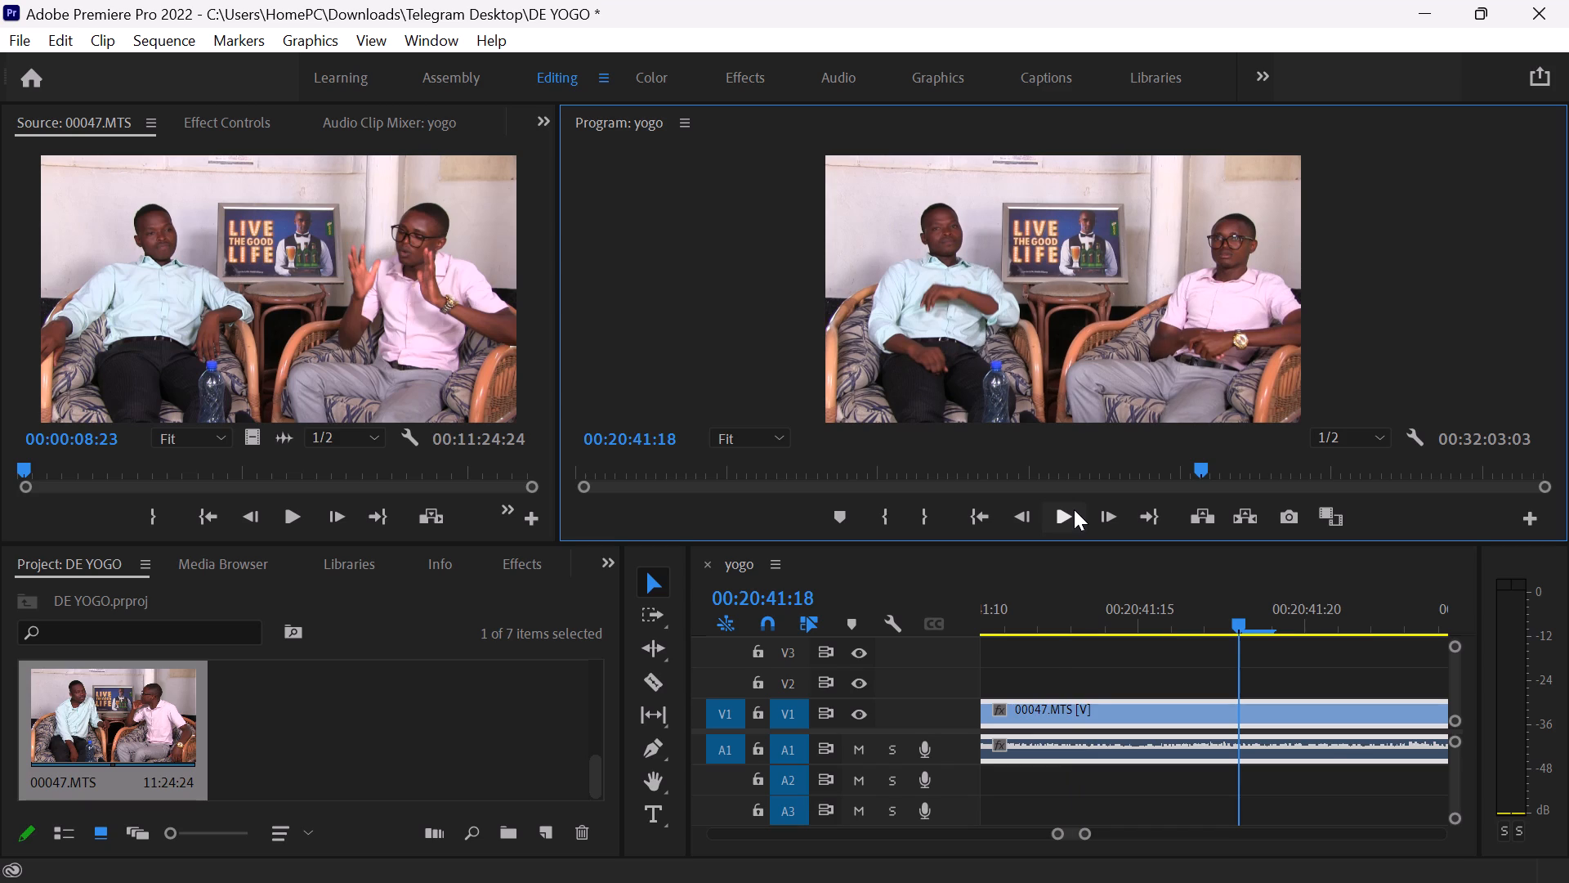
Split 00047.MTS and its audio at about 00:20:41:21 and delete the portion before the cut.
key("c")
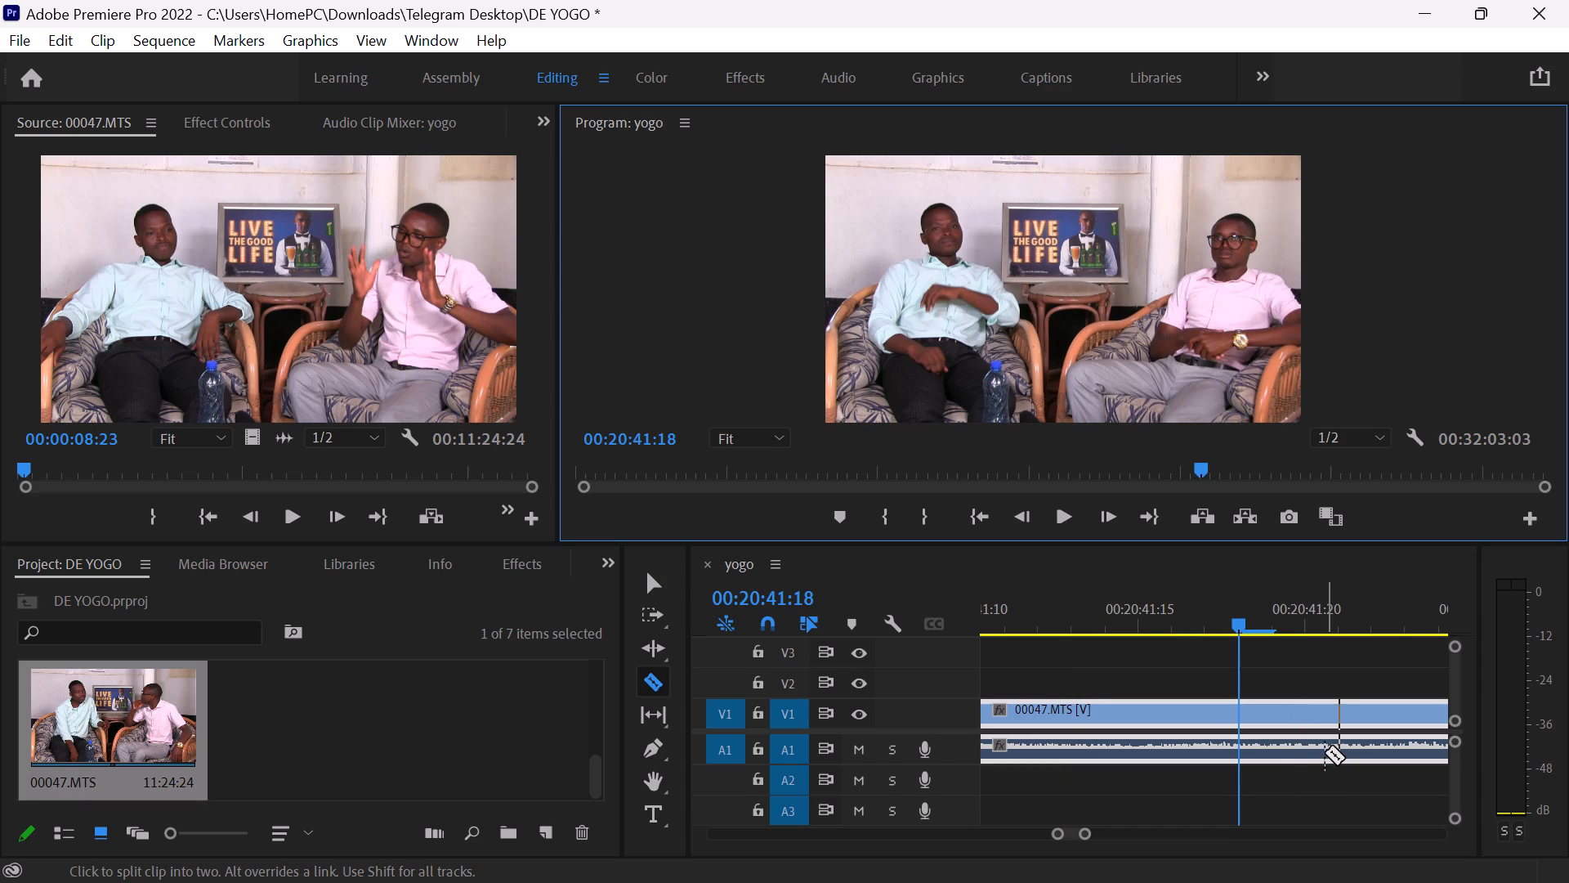
left_click(1324, 752)
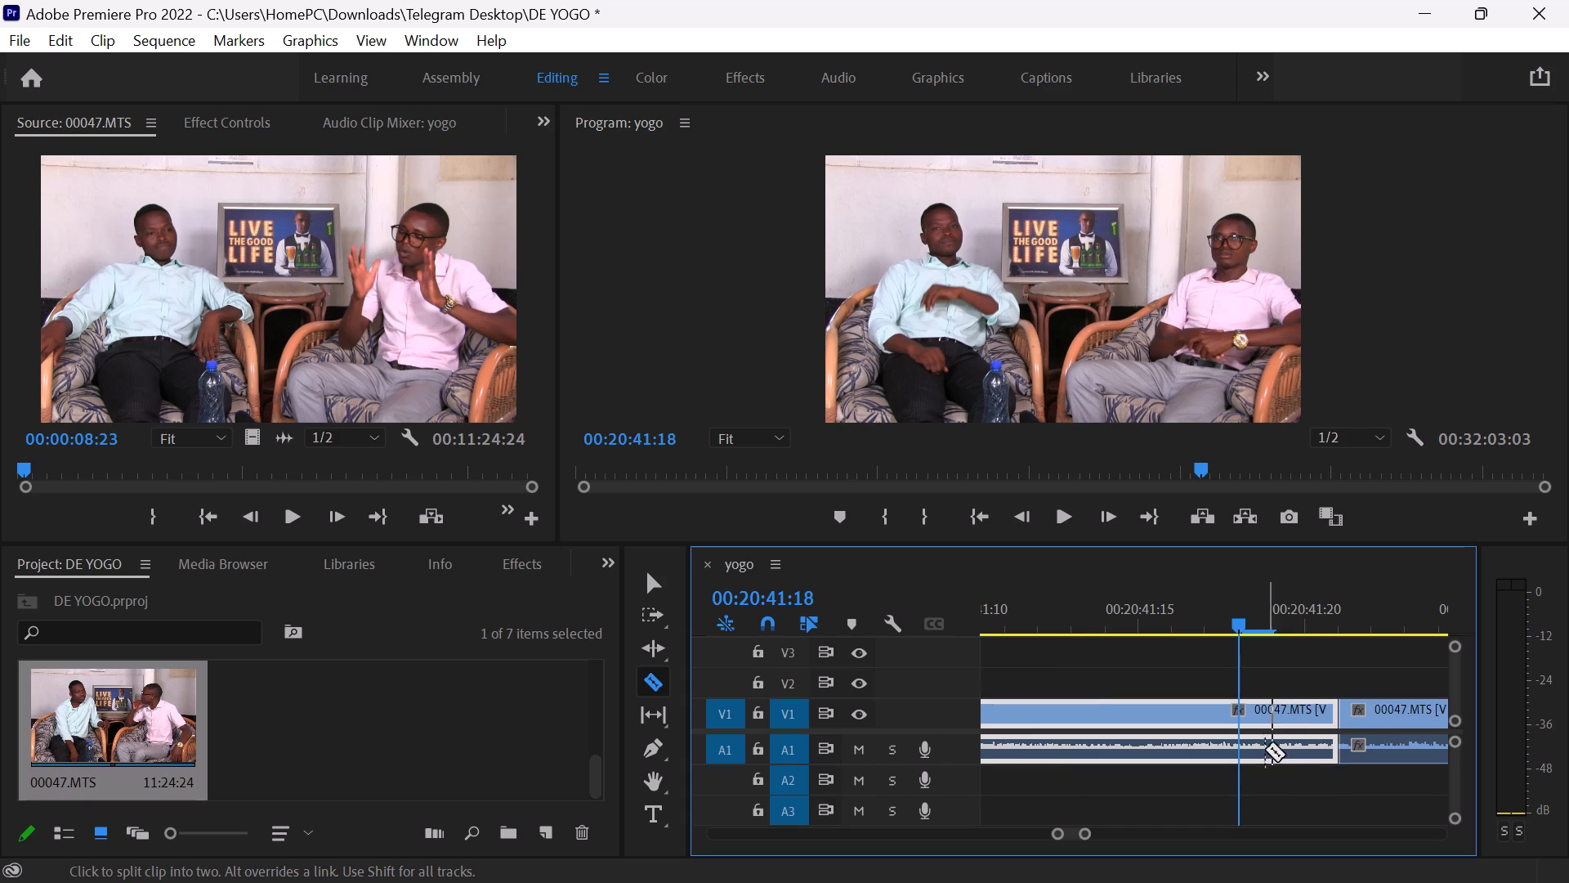
key("v")
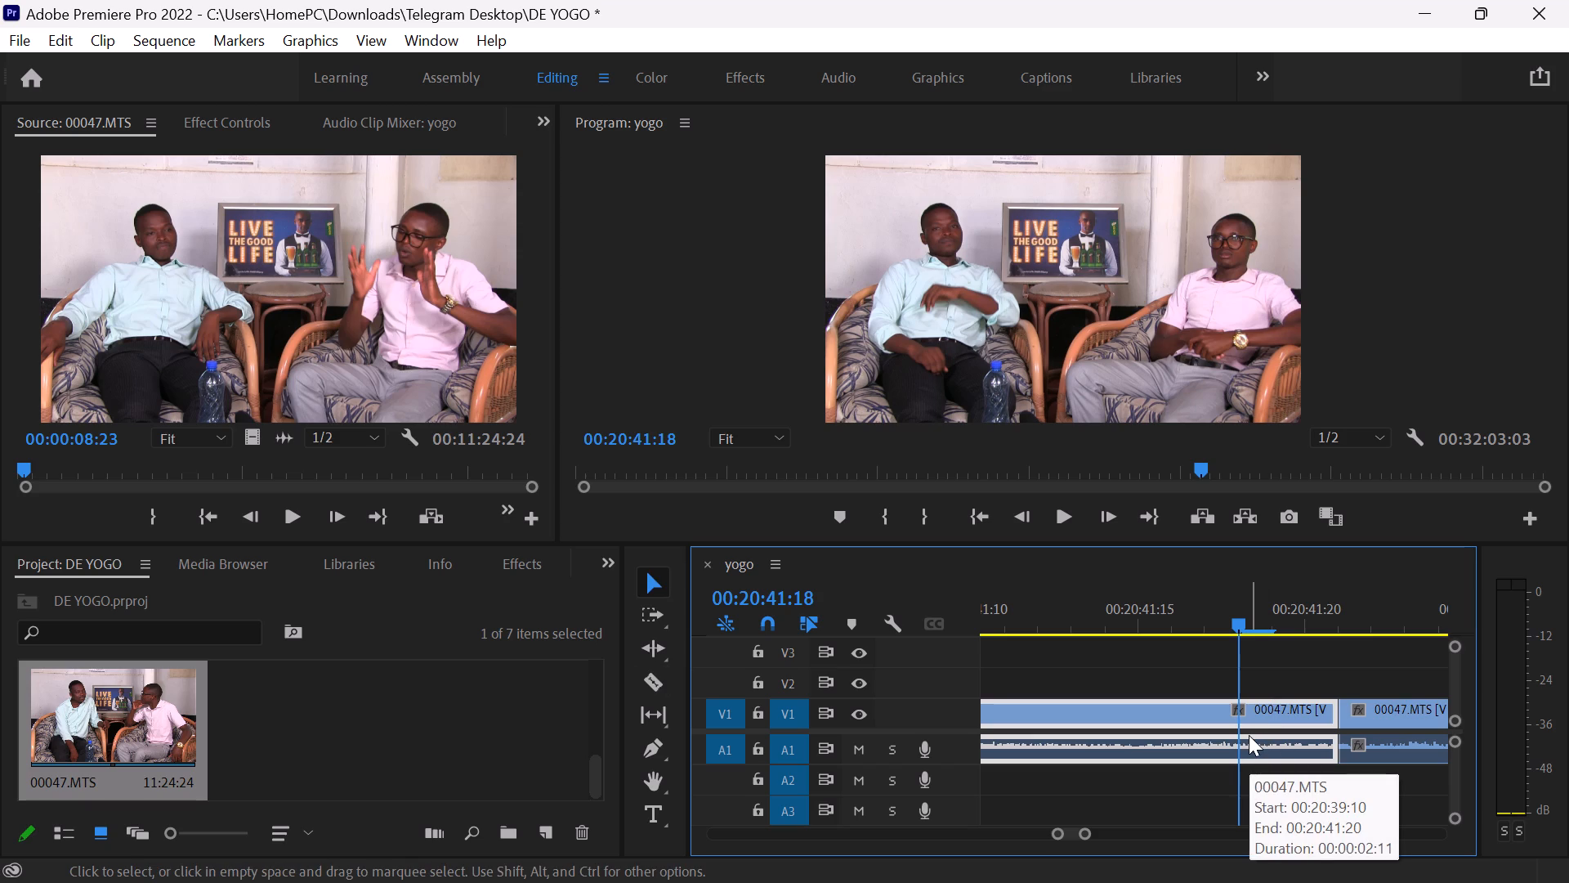
key("BackSpace")
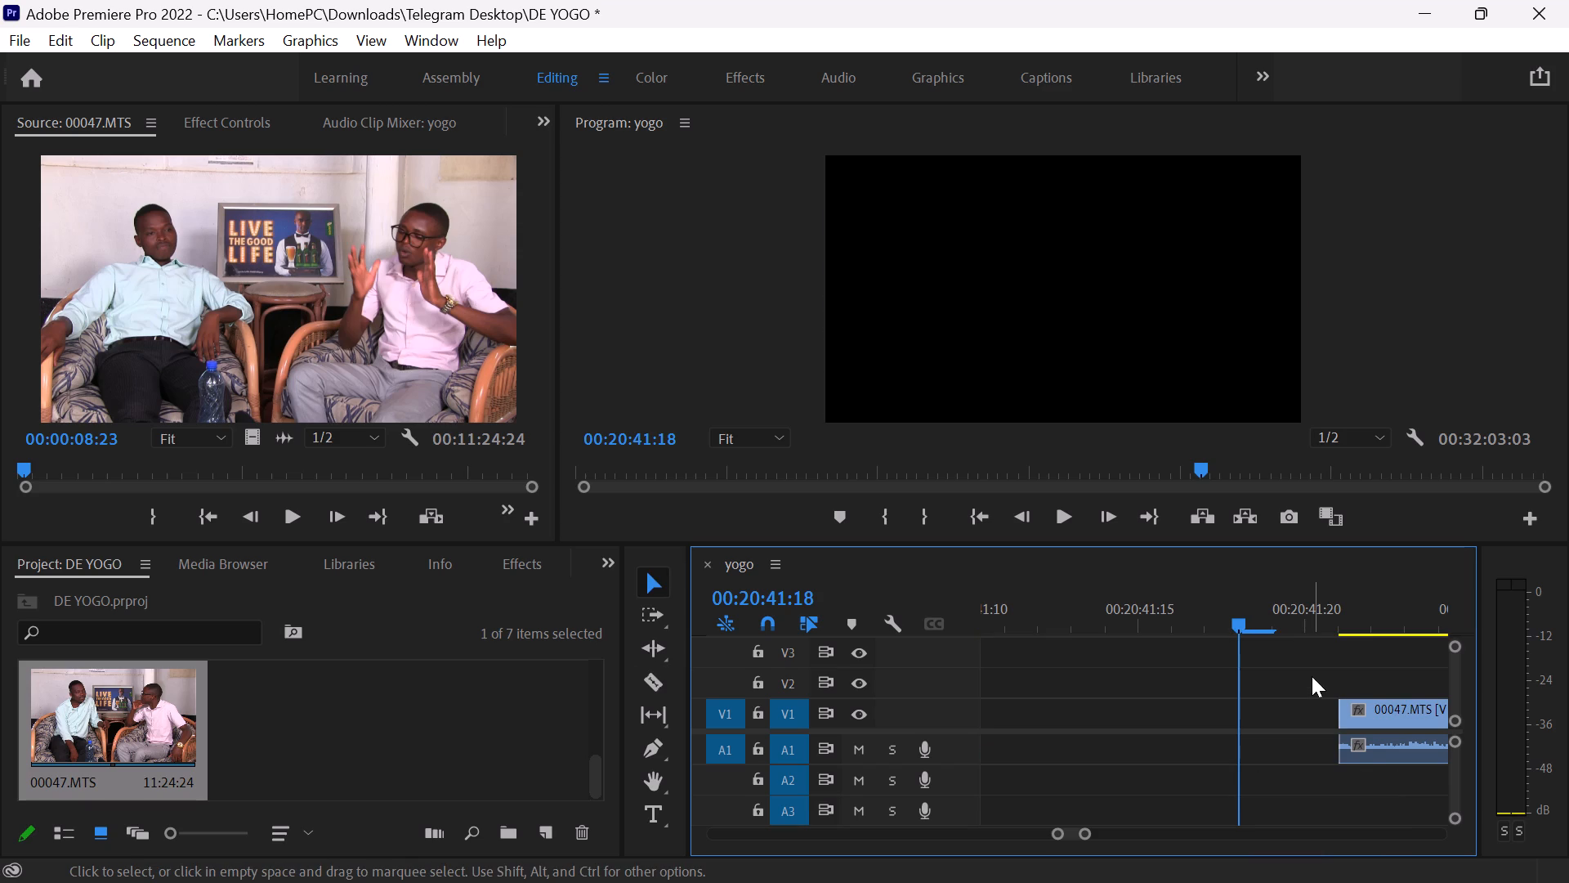
left_click(1332, 666)
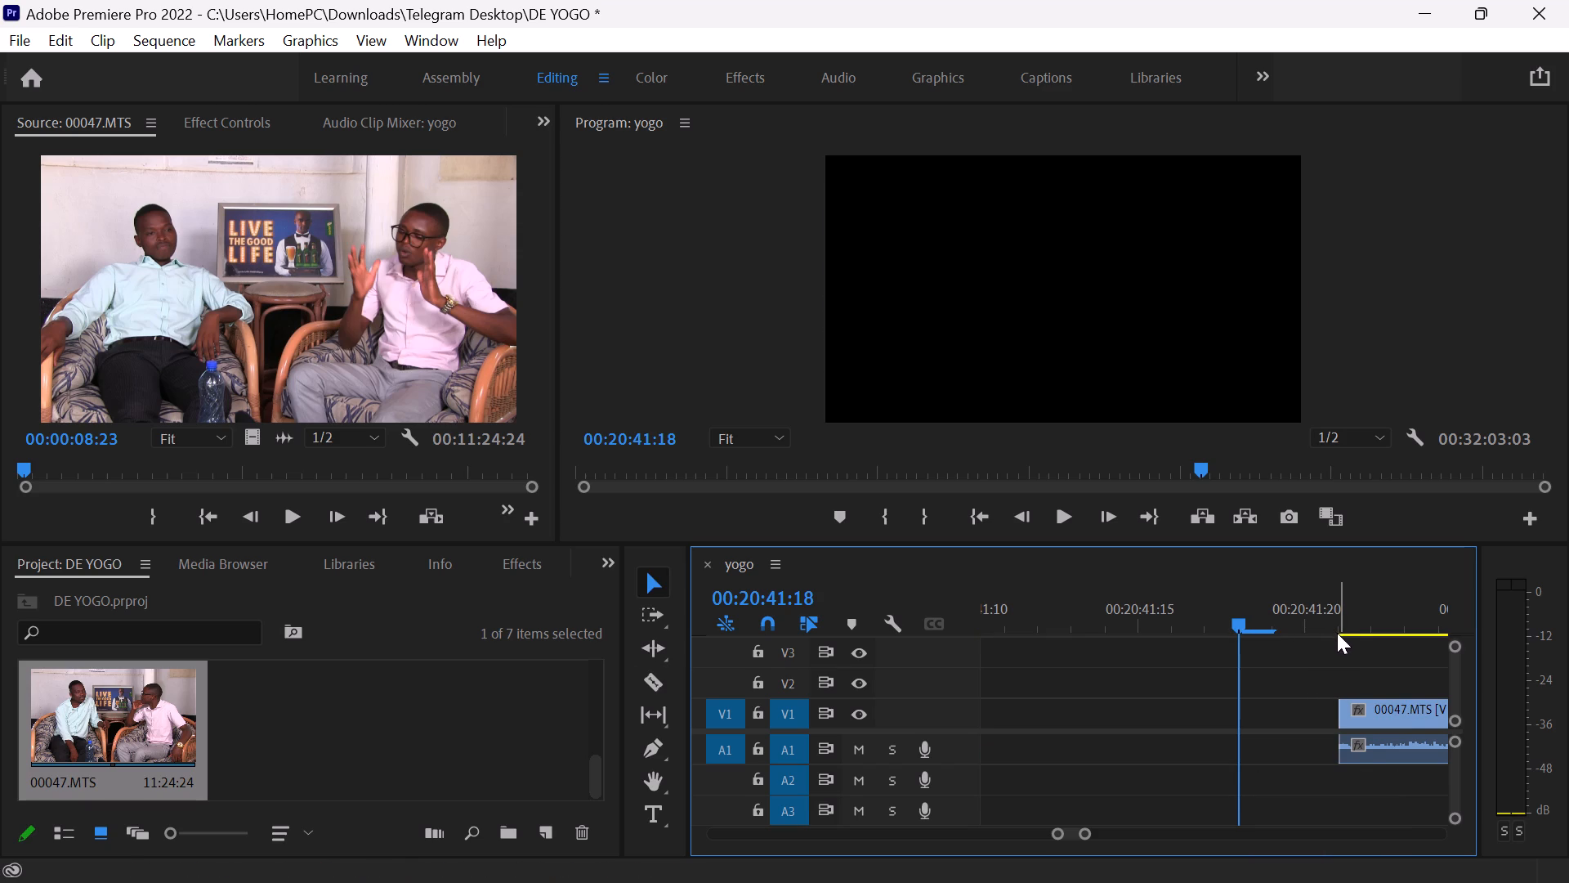
Play the trimmed 00047.MTS from 00:20:41:21 to about 00:20:44:19 and step back frame by frame to check its opening.
left_click(1334, 631)
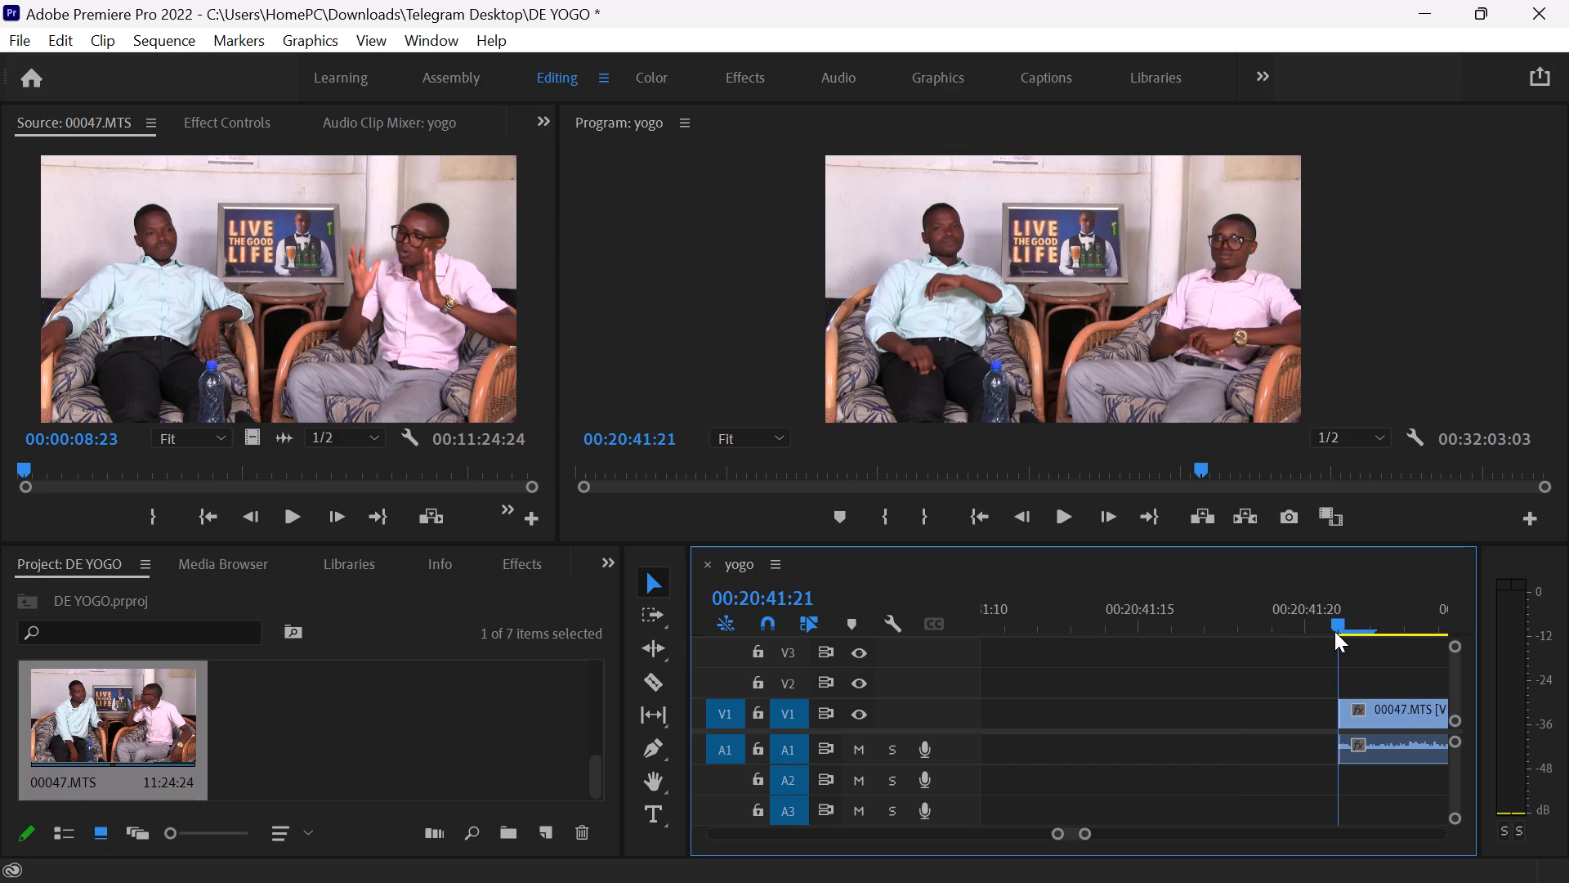
left_click(1062, 505)
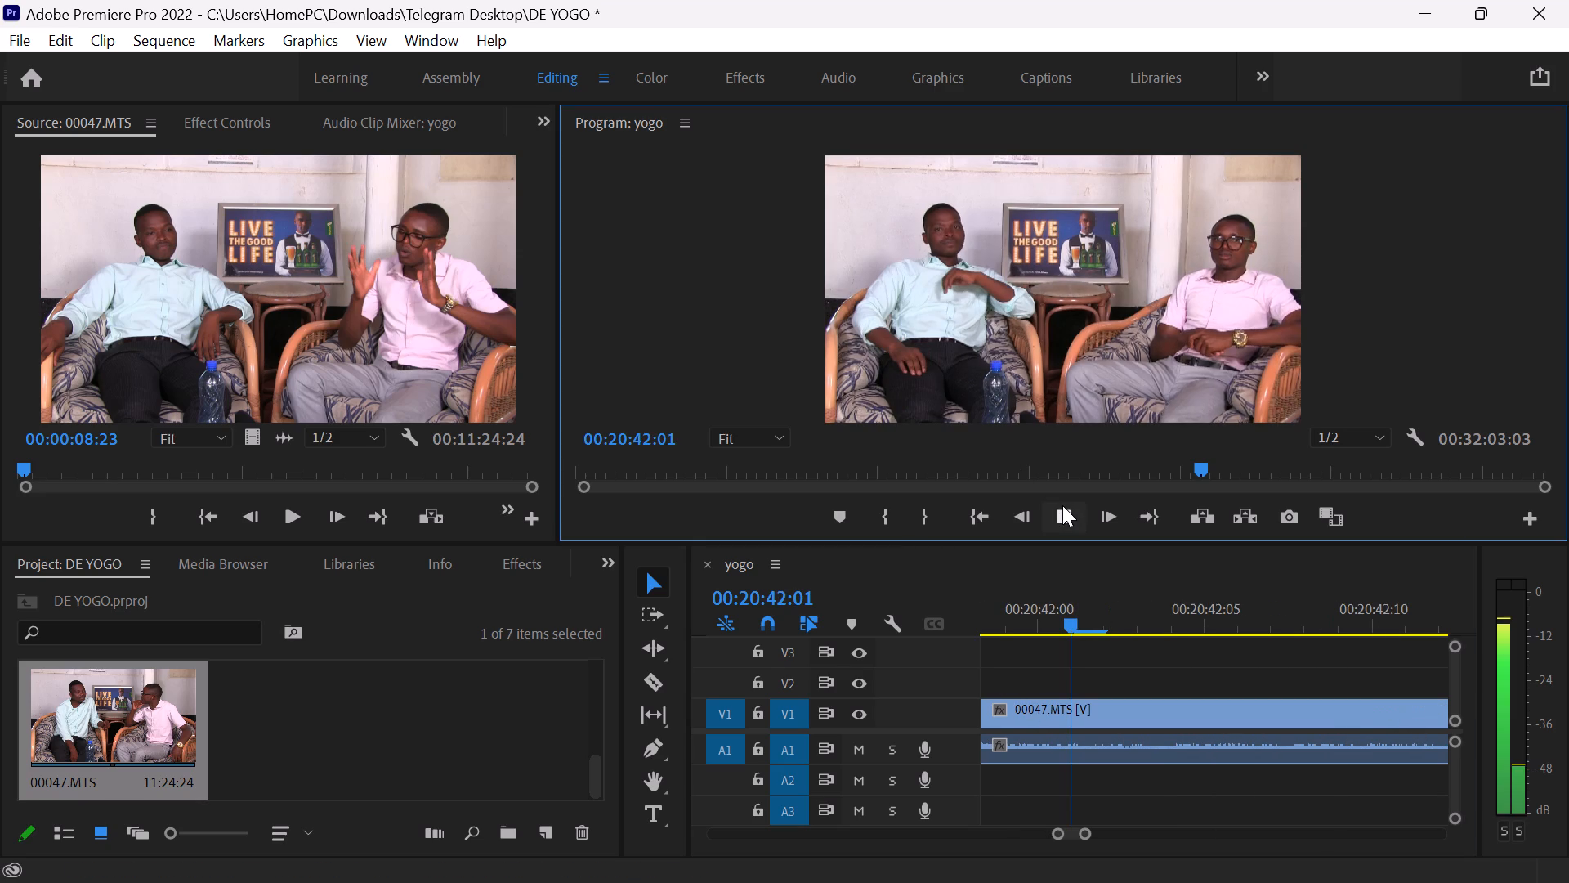
left_click(1062, 505)
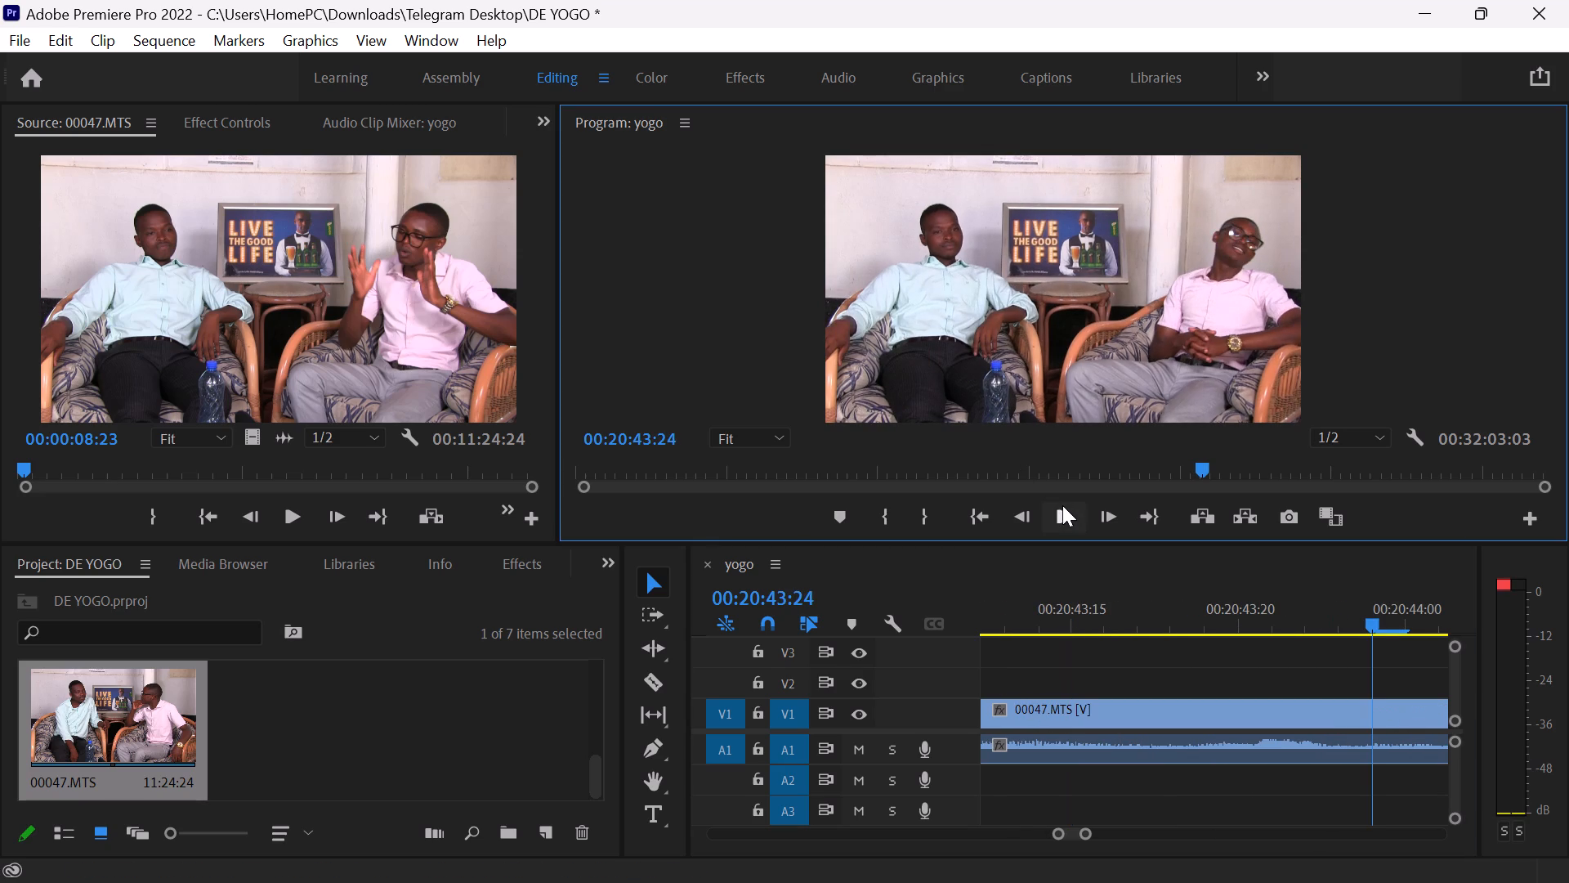
left_click(1062, 505)
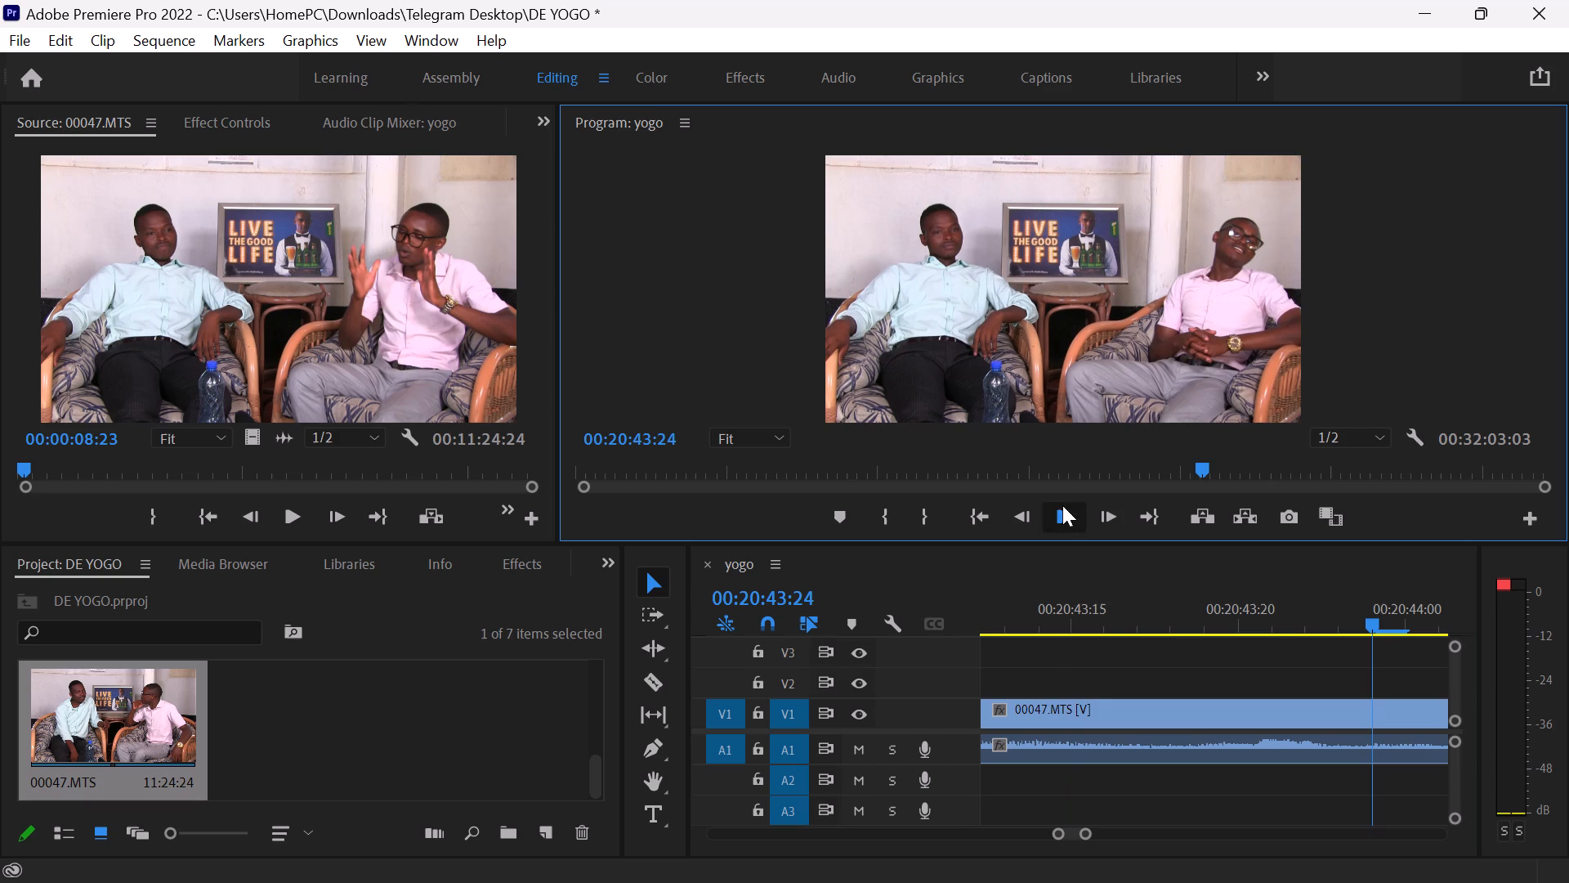
left_click(1062, 505)
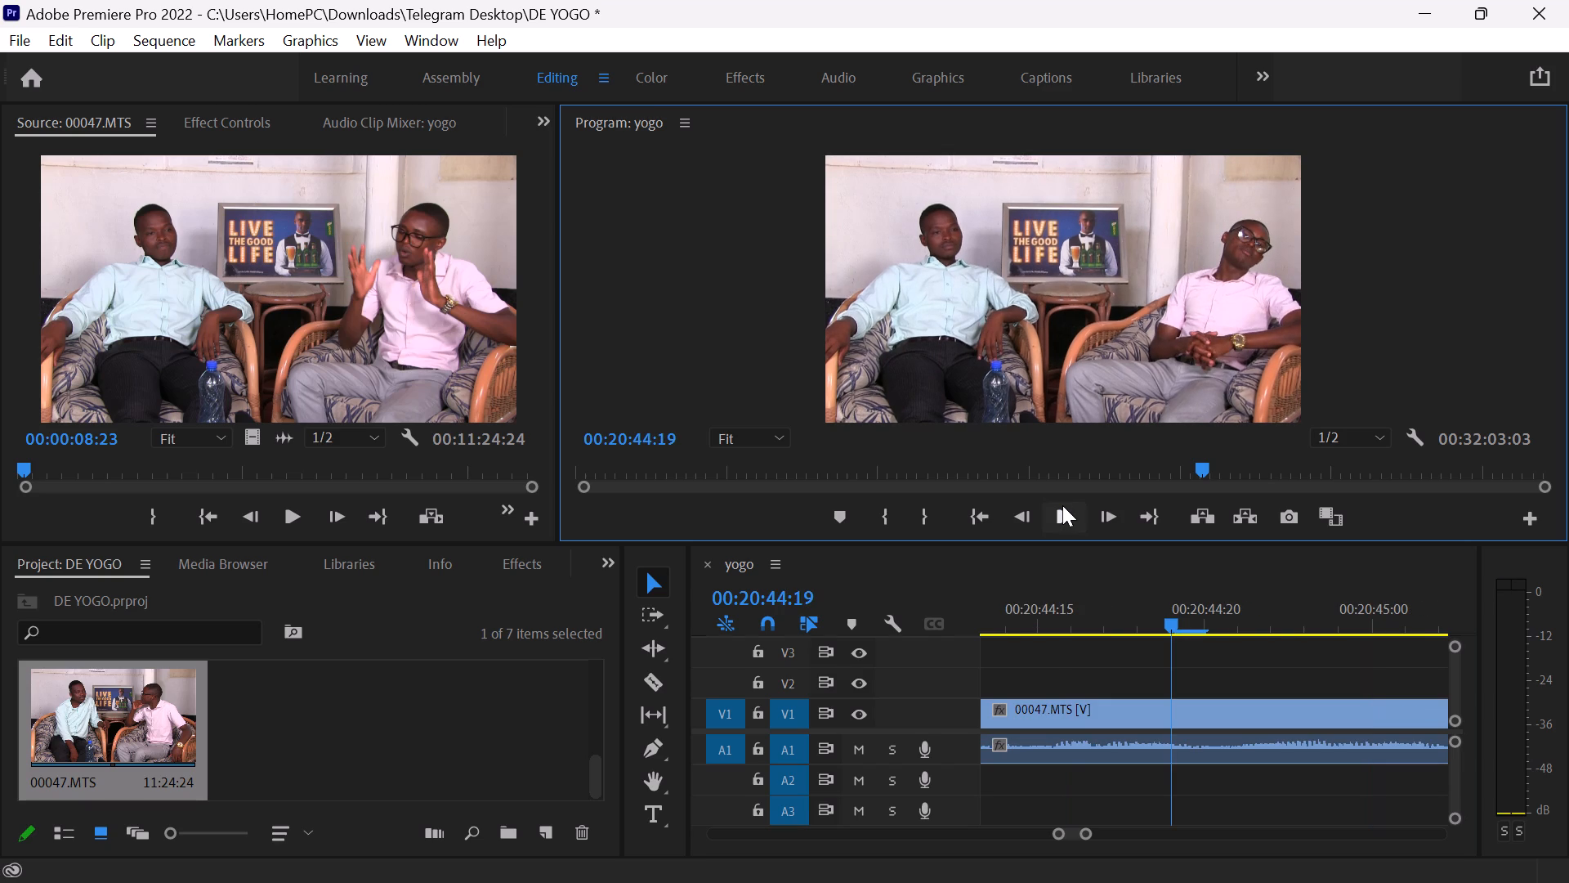
key("Left")
key("Left")
key("Left")
key("Left")
key("Left")
key("Left")
key("Left")
key("Left")
key("Left")
key("Left")
key("Left")
key("Left")
key("Left")
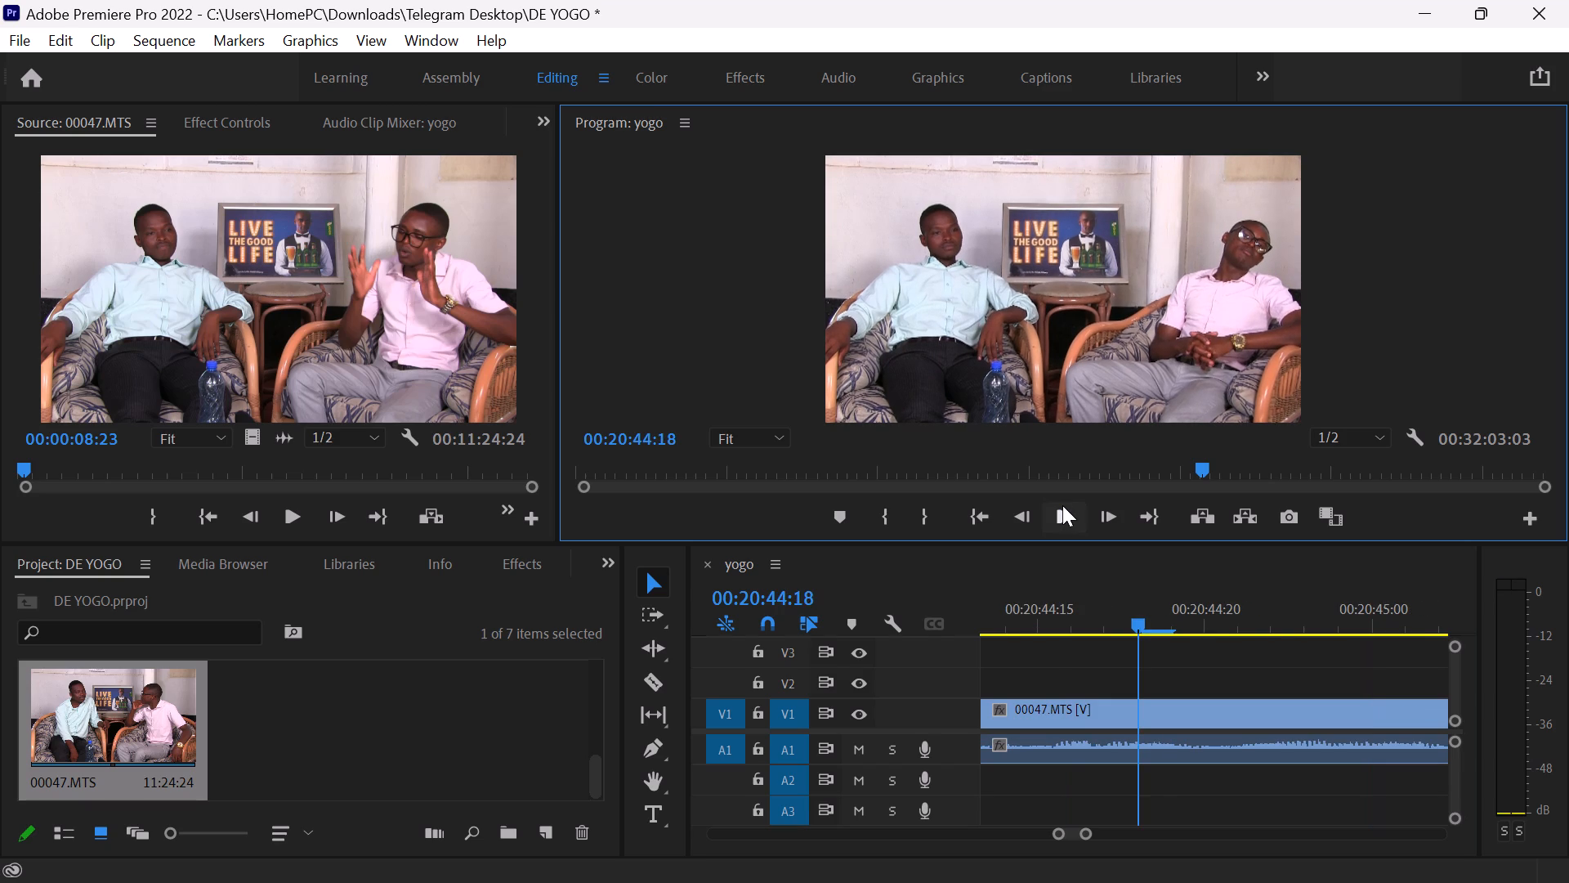
key("Left")
key("Left")
key("Left")
key("Left")
key("Left")
key("Left")
key("Left")
key("Left")
key("Left")
key("Left")
key("Left")
key("Left")
key("Left")
key("Left")
key("Left")
key("Left")
key("Left")
key("Left")
key("Left")
key("Left")
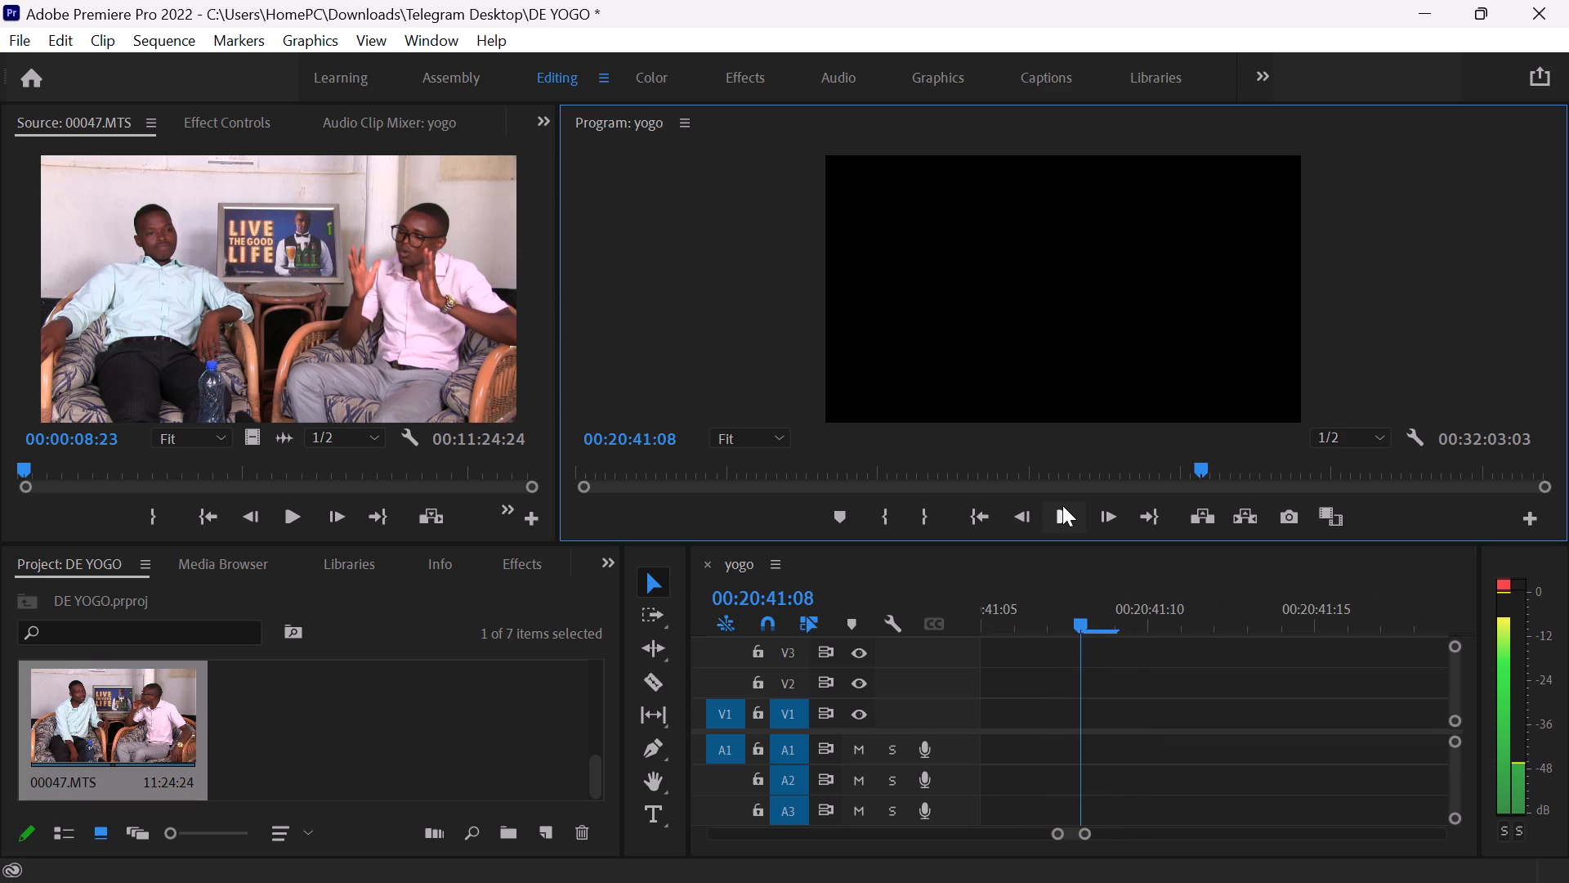
key("Right")
key("Right")
key("Right")
key("Right")
key("Right")
key("Right")
key("Right")
key("Right")
key("Right")
key("Right")
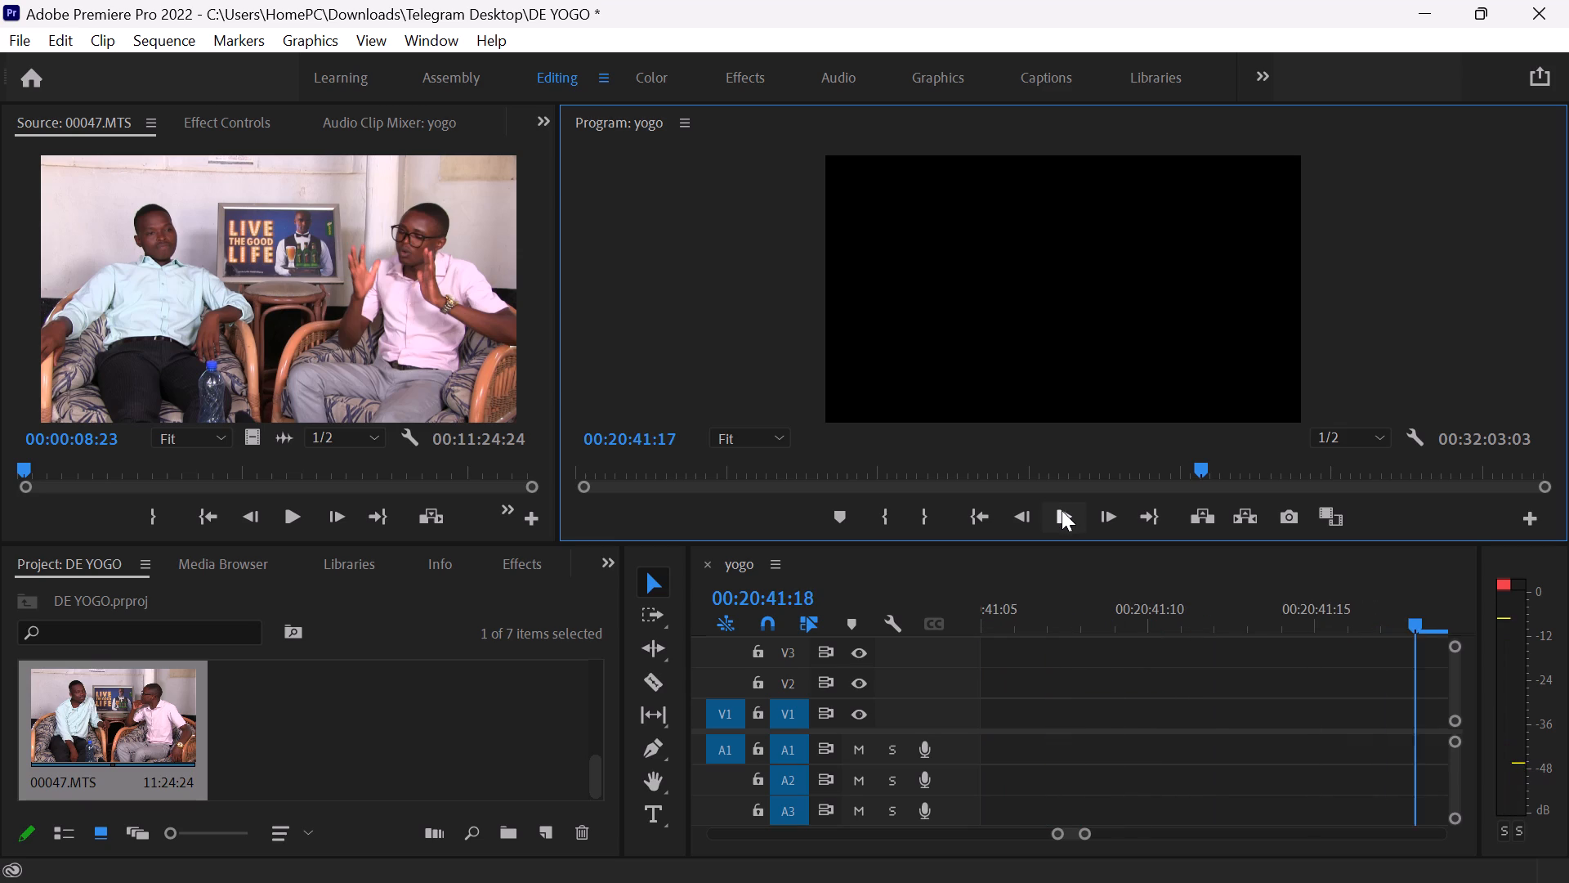
key("Right")
key("Right")
key("Right")
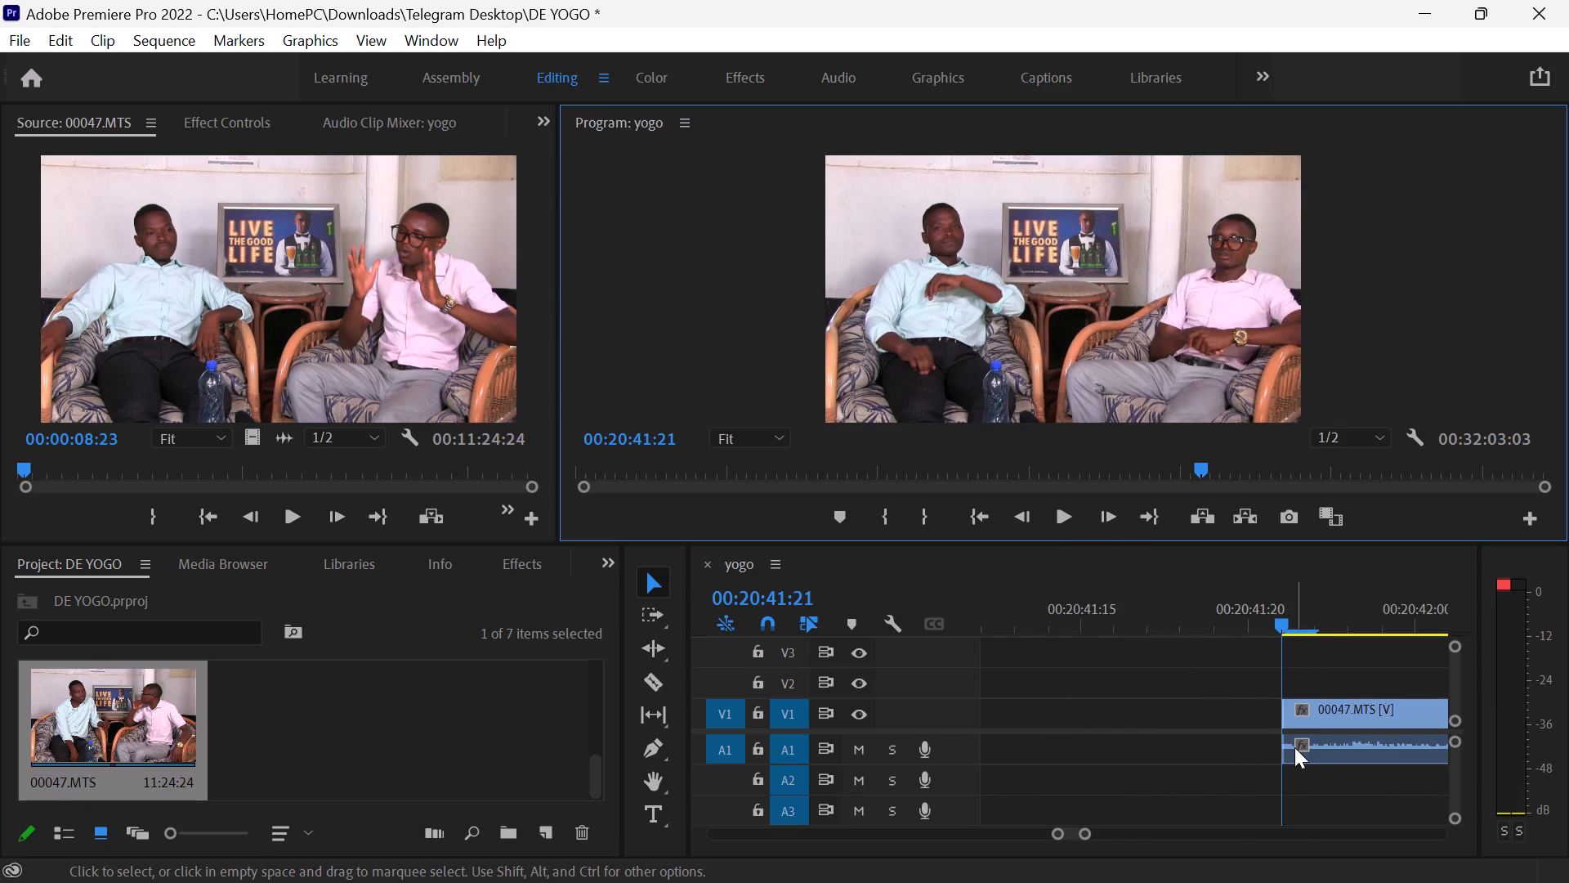
Split 00047.MTS and its audio one frame after its start, at about 00:20:41:22, and delete the one-frame piece.
key("c")
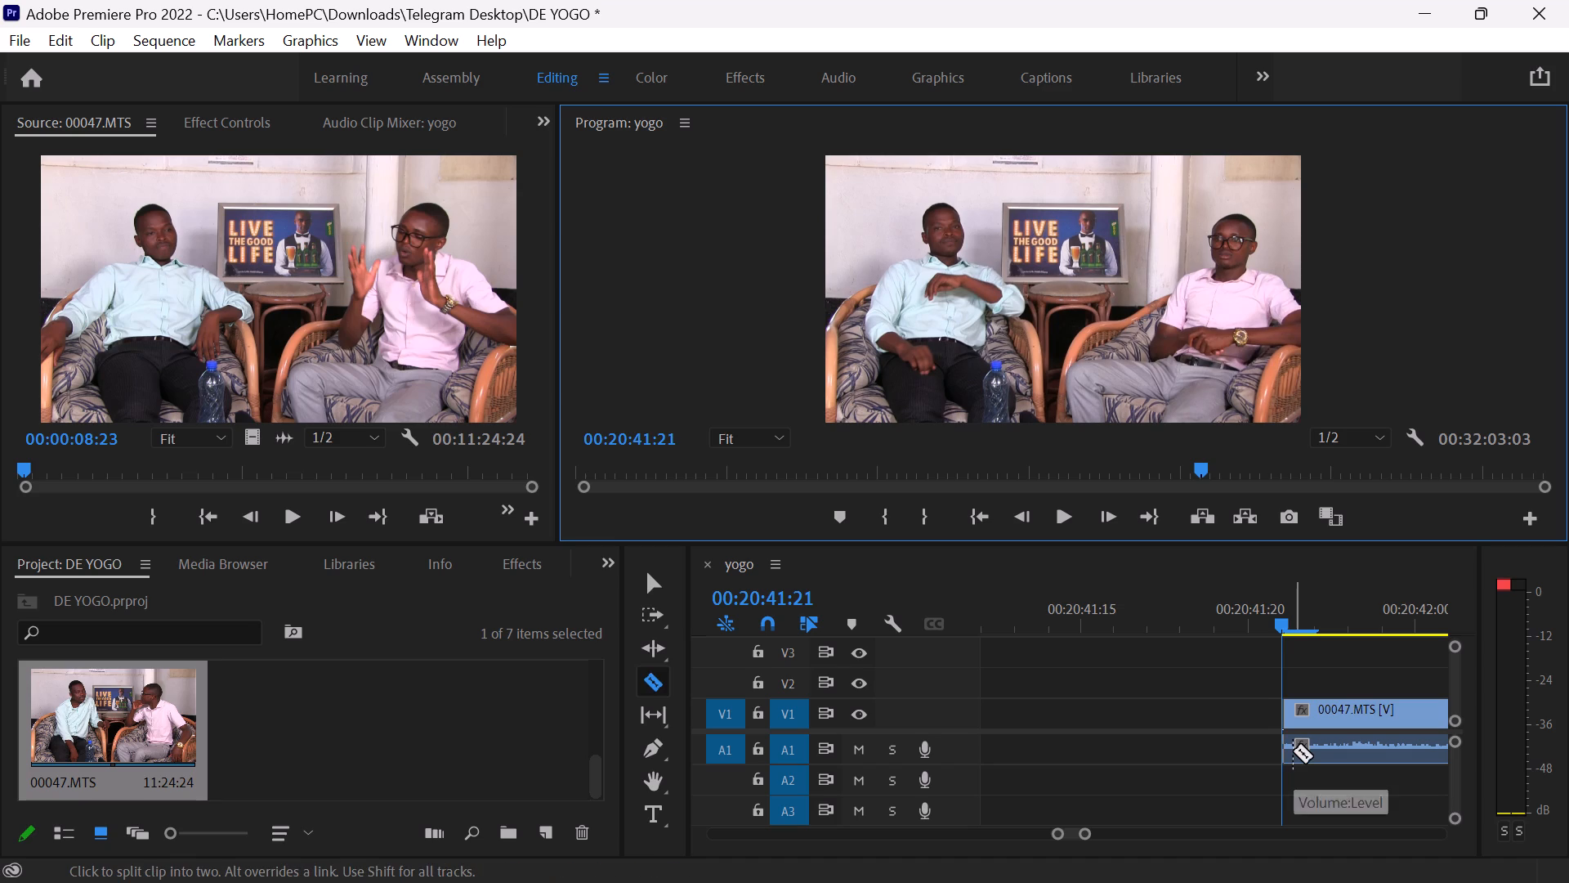
left_click(1293, 751)
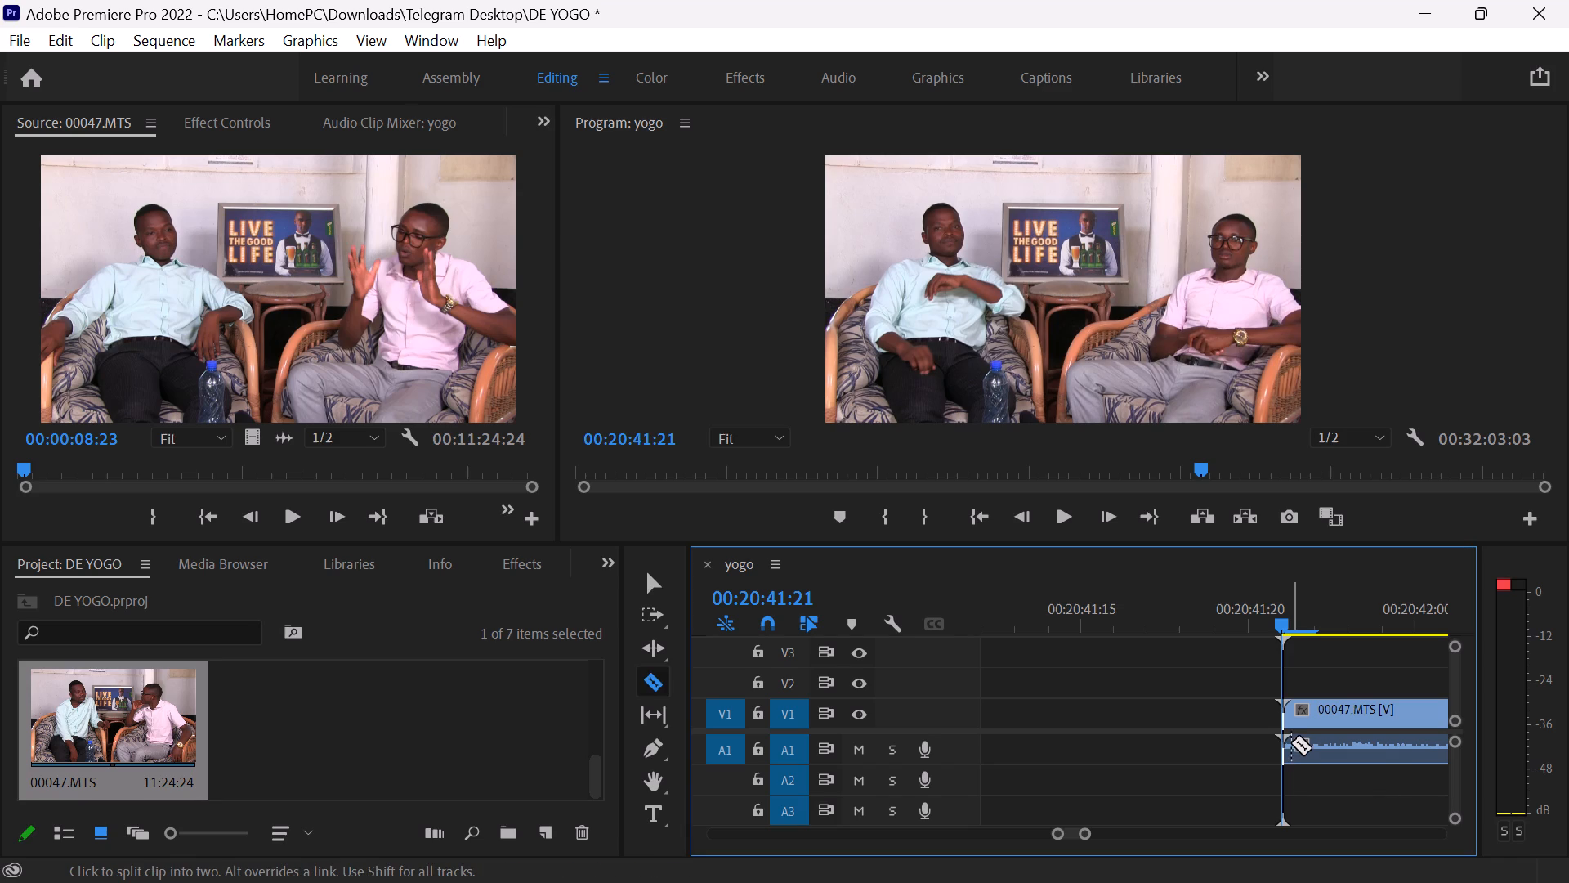
left_click(1294, 745)
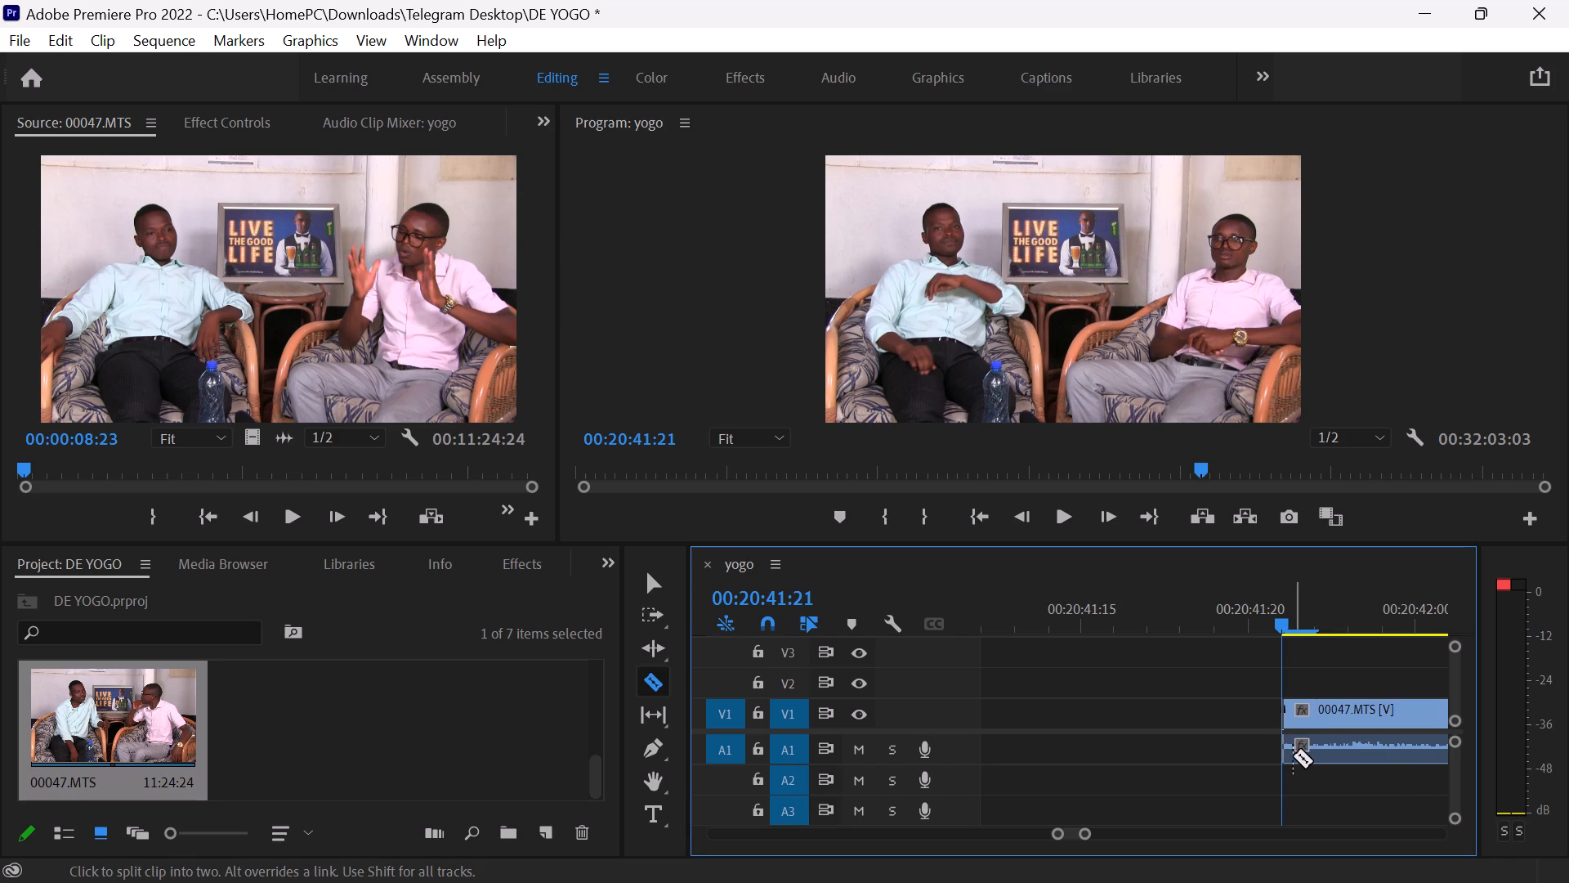
left_click(1310, 757)
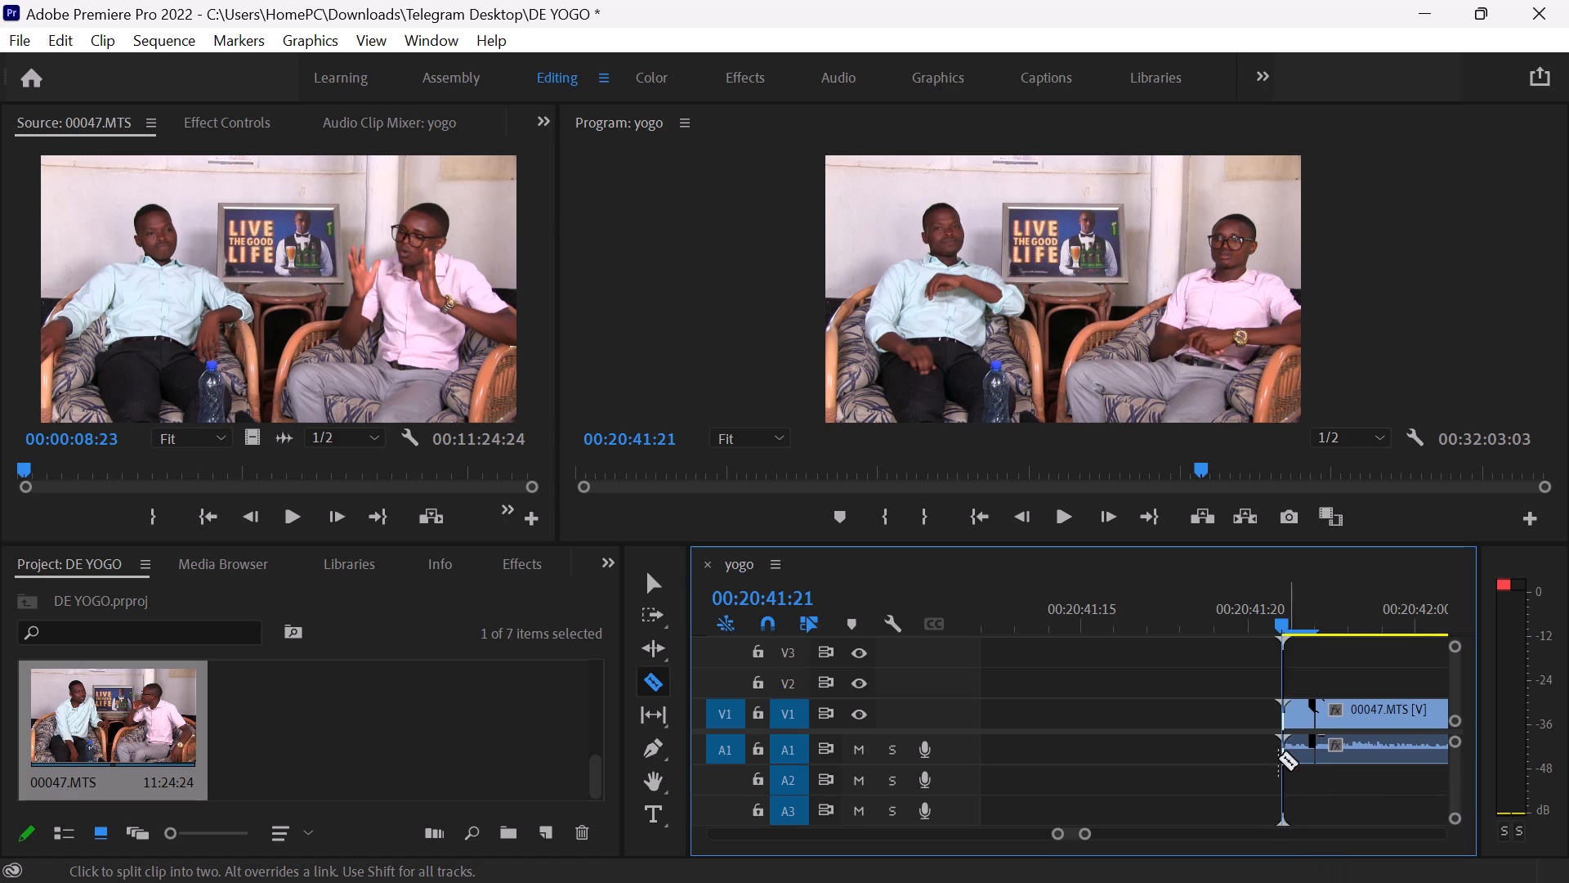
key("v")
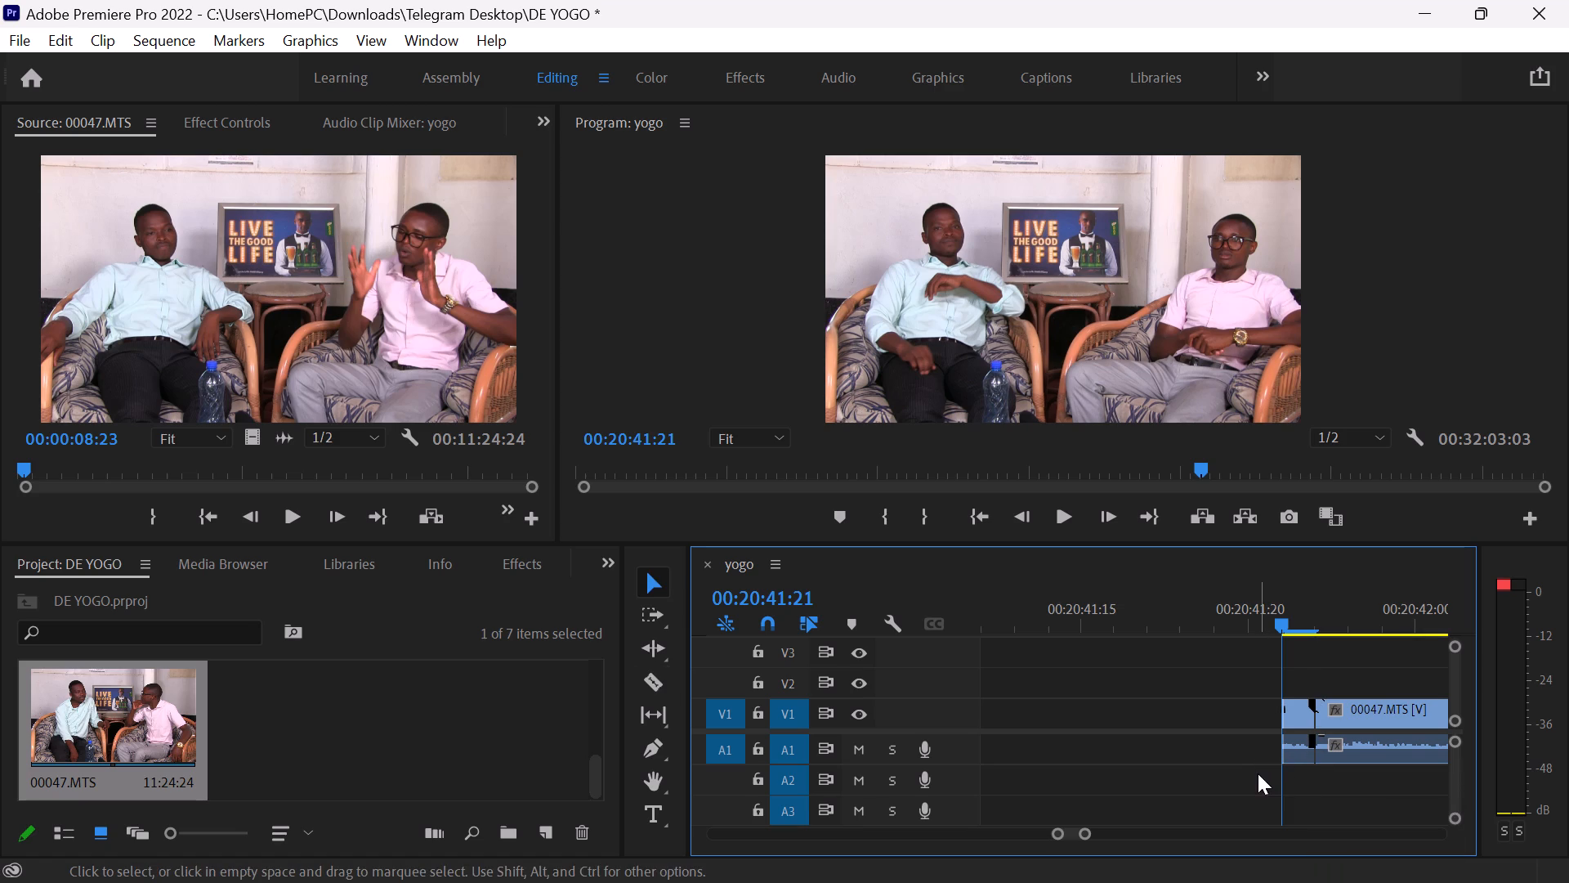
left_click(1303, 760)
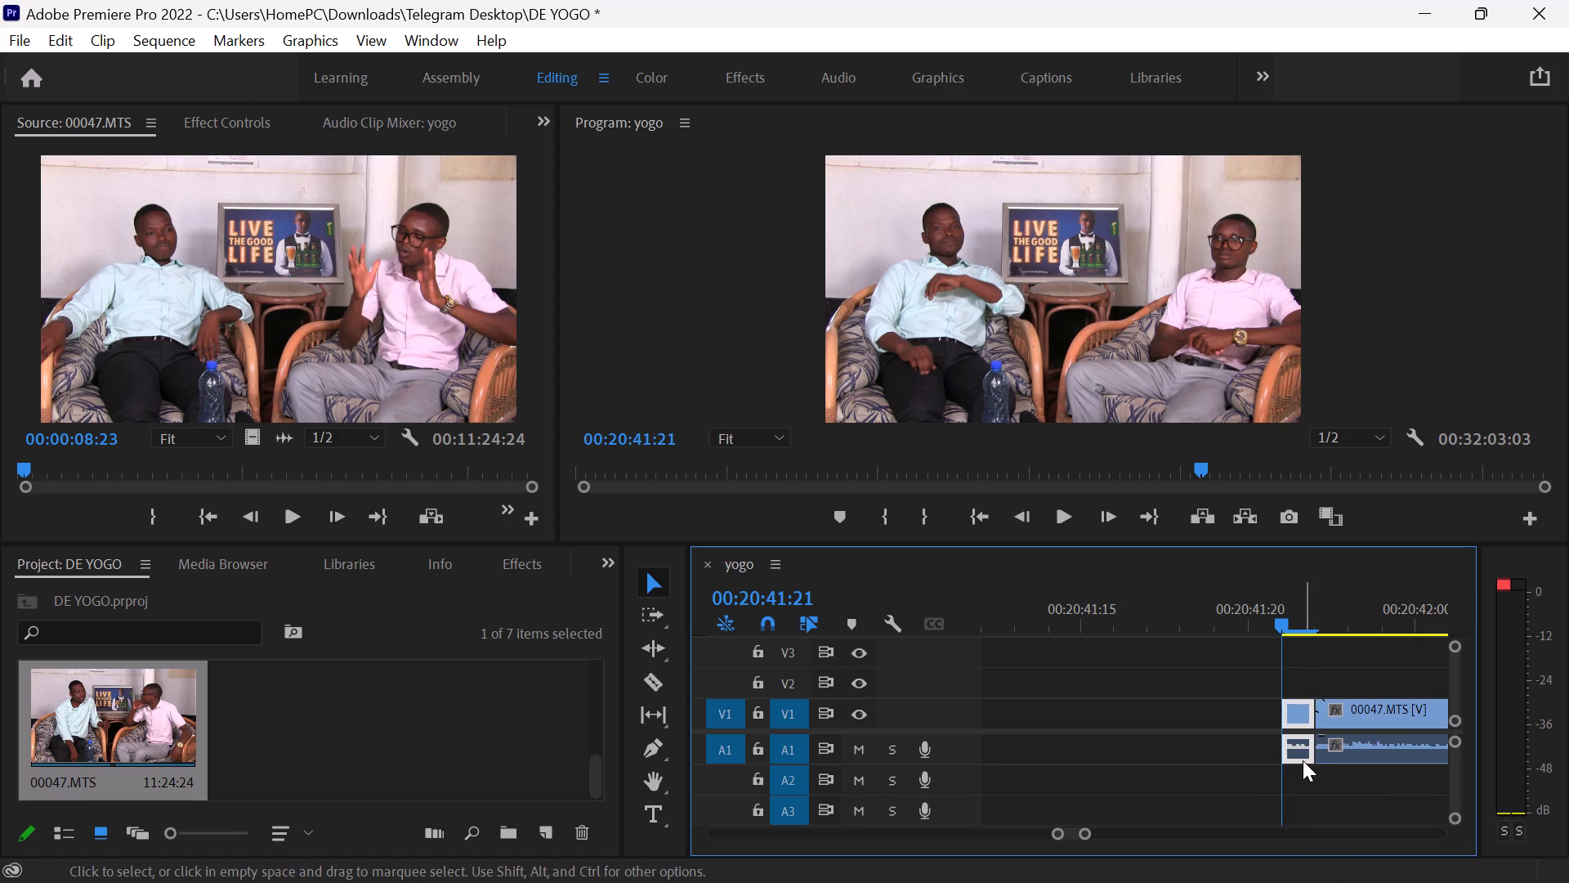
key("BackSpace")
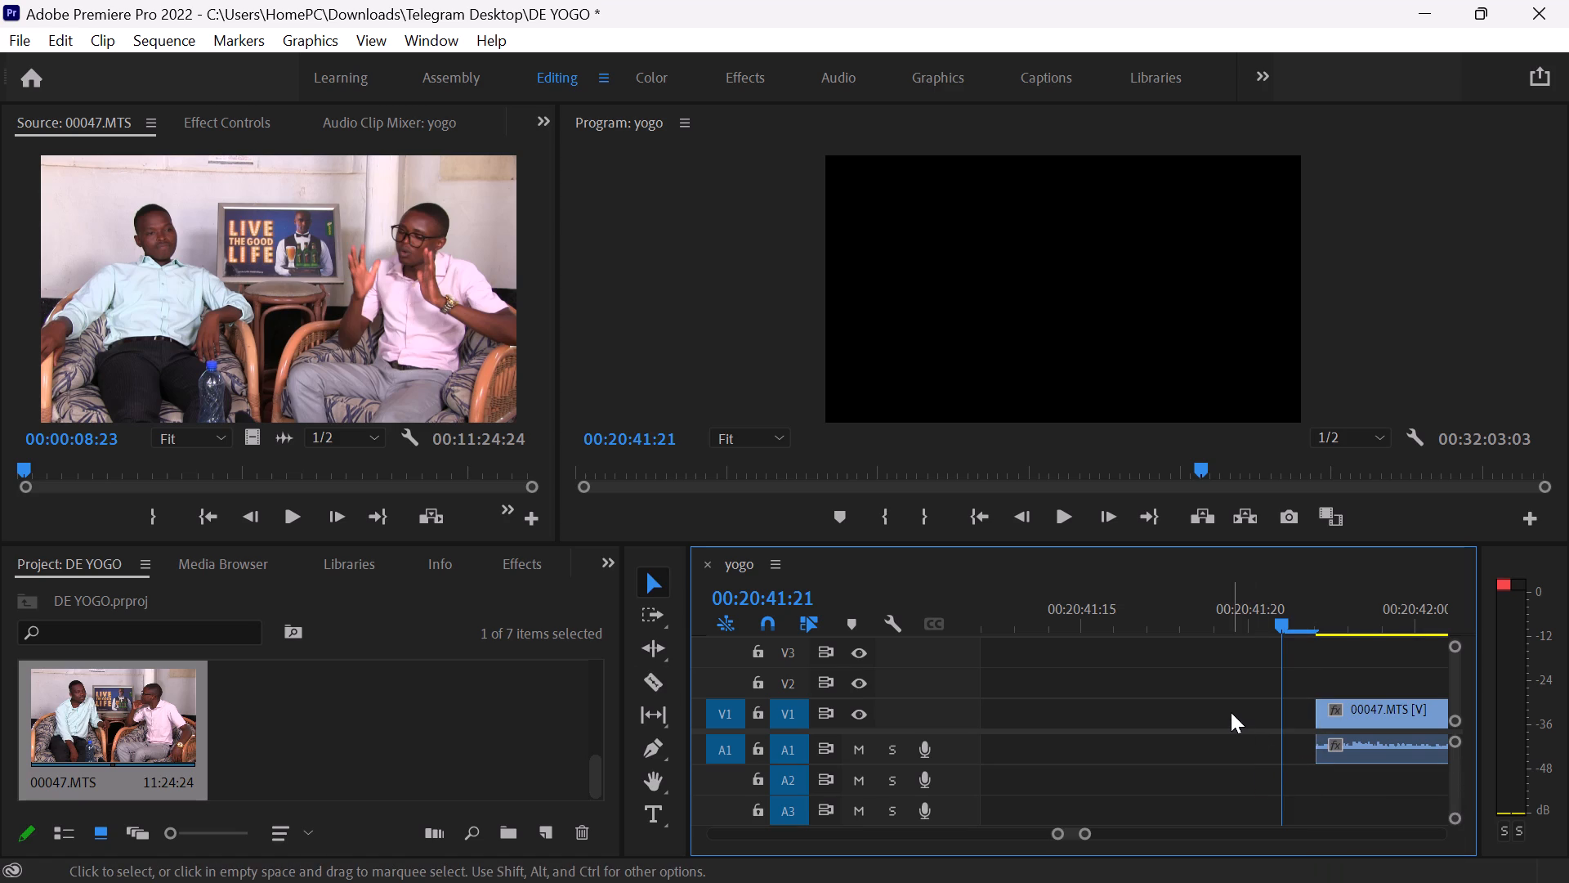
Ripple delete the empty gap on V1 between icon animation.mp4 and 00047.MTS.
left_click(1231, 712)
right_click(1231, 712)
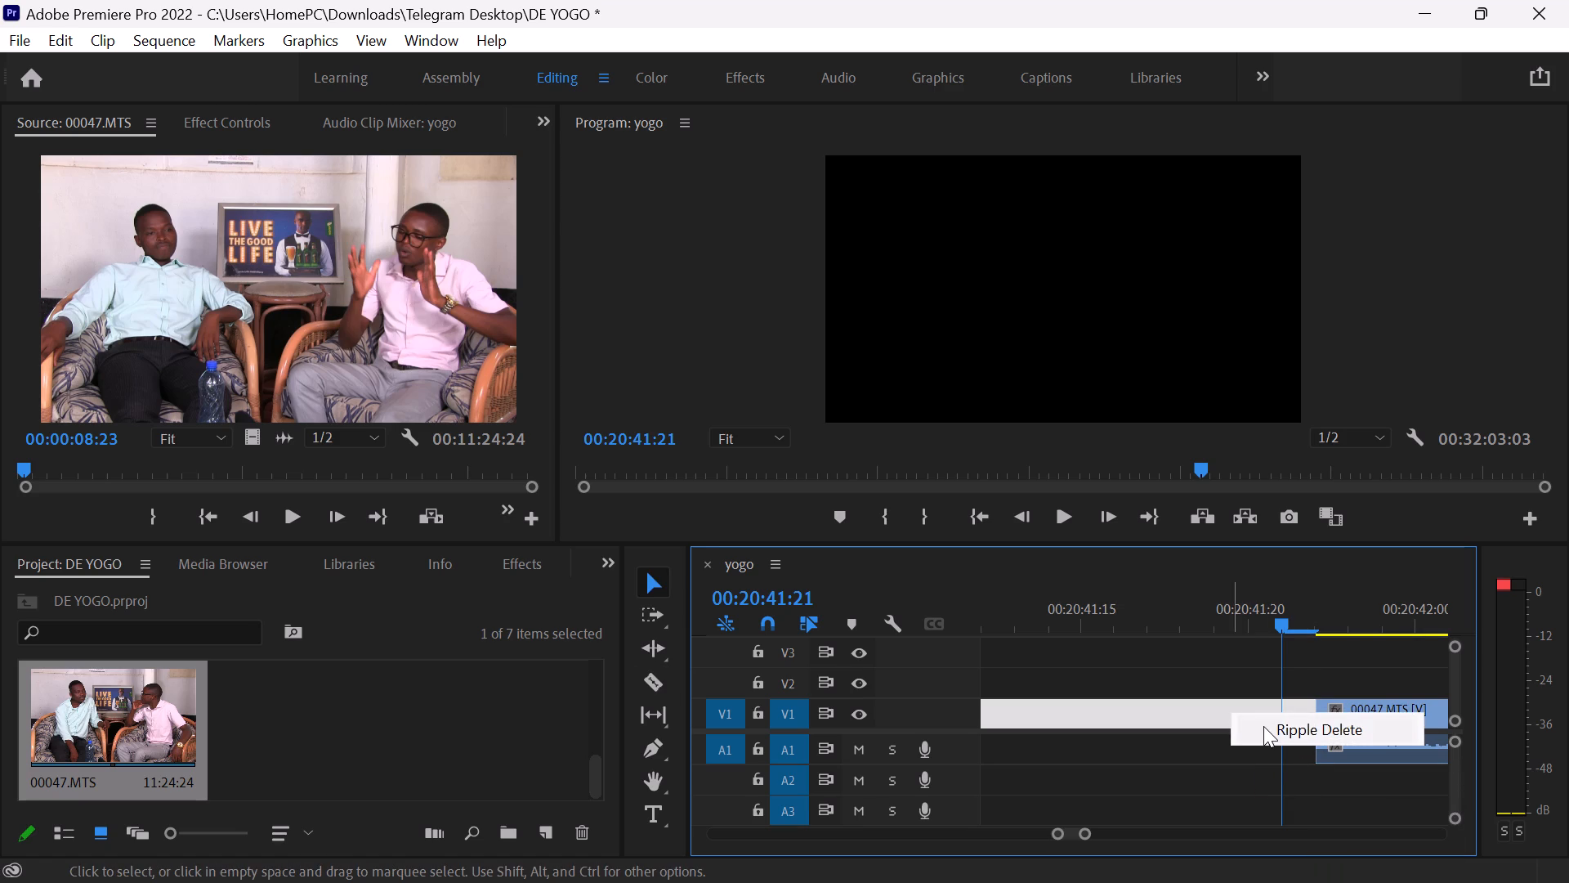
left_click(1265, 727)
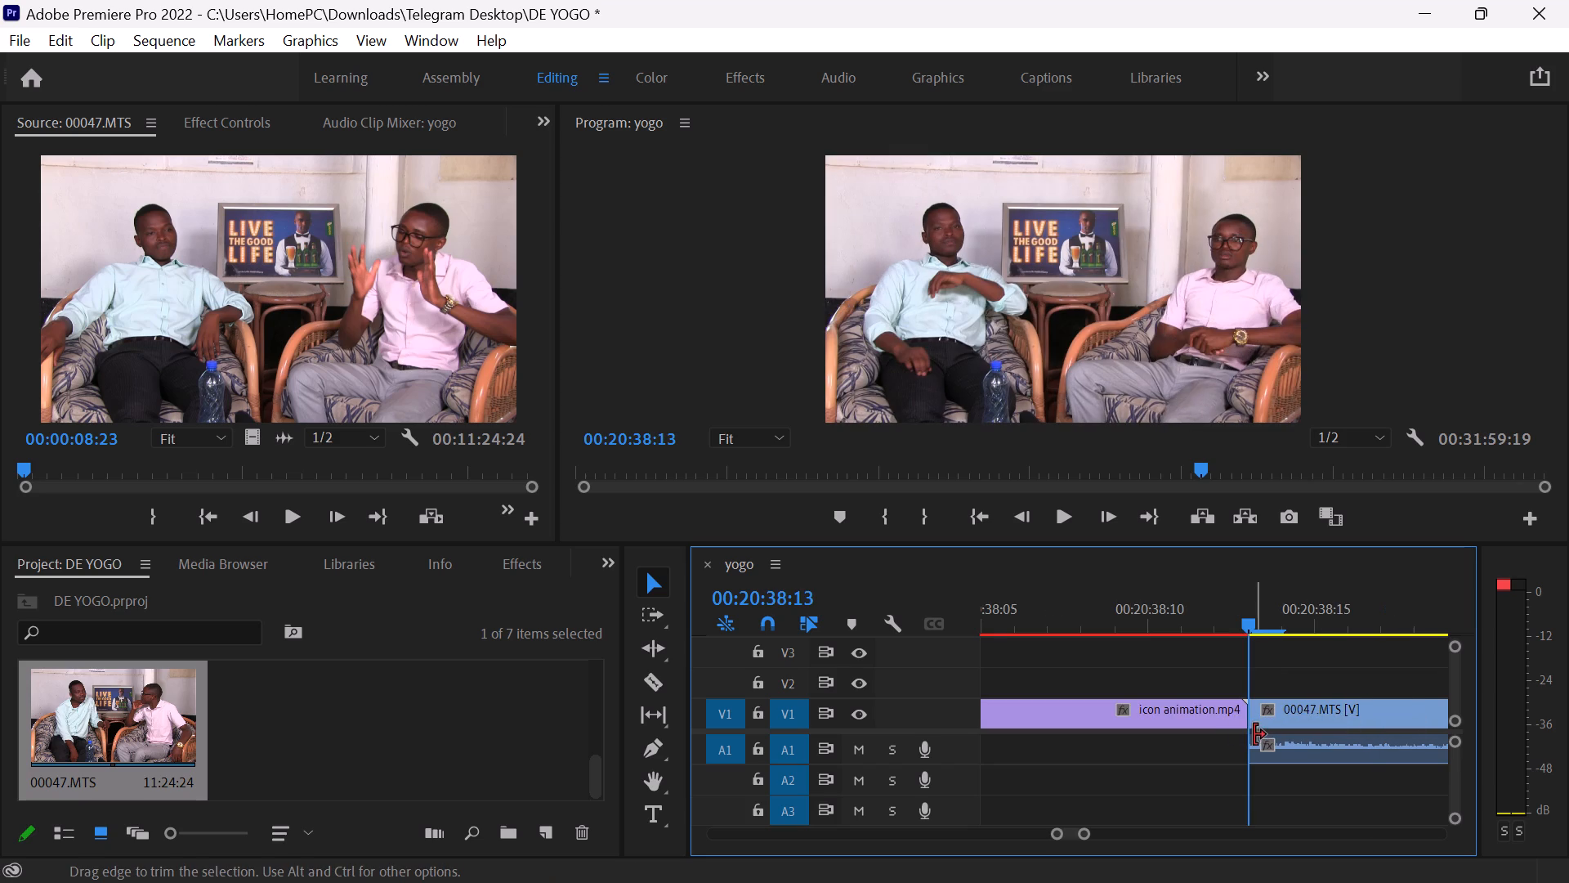
Move 00047.MTS and its audio one frame later on V1 and A1, away from the end of icon animation.mp4.
left_click(1312, 719)
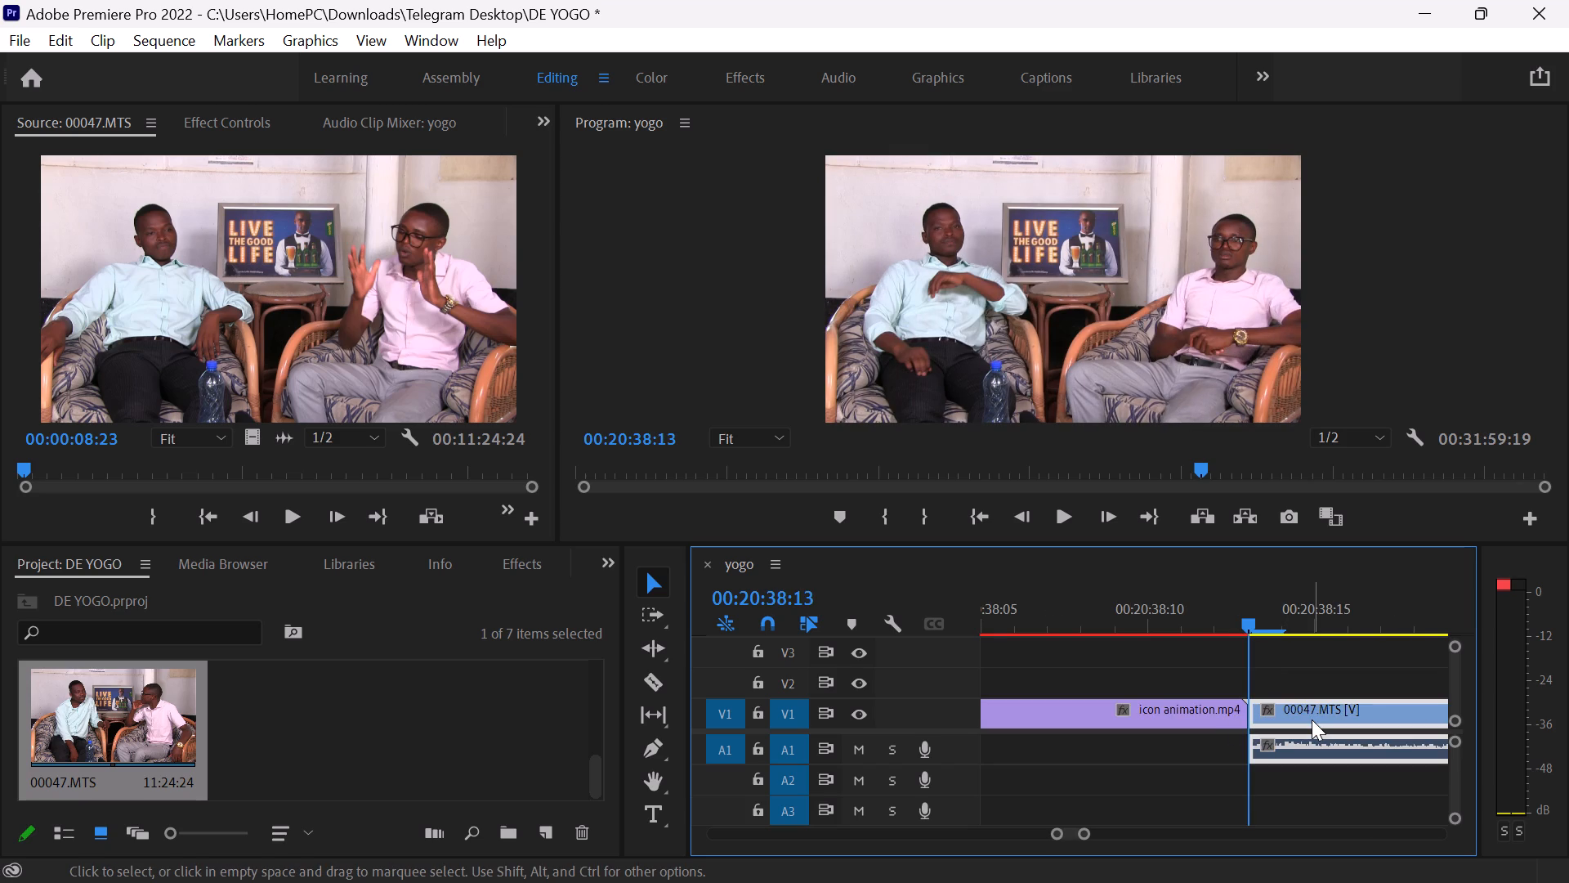
left_click_drag(1312, 719, 1334, 716)
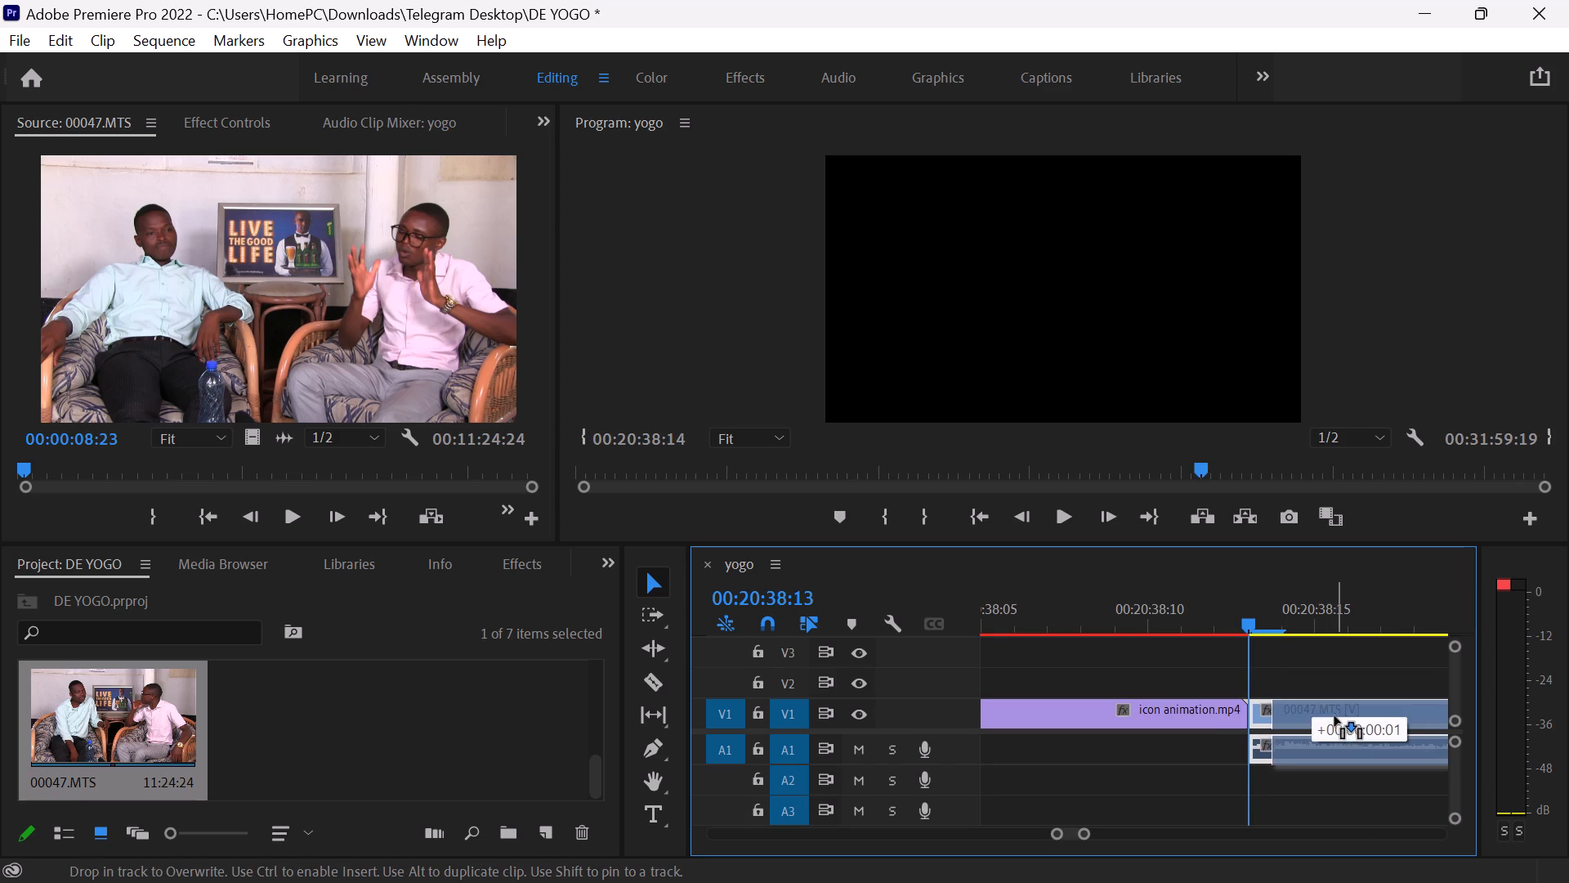
left_click_drag(1334, 716, 1349, 710)
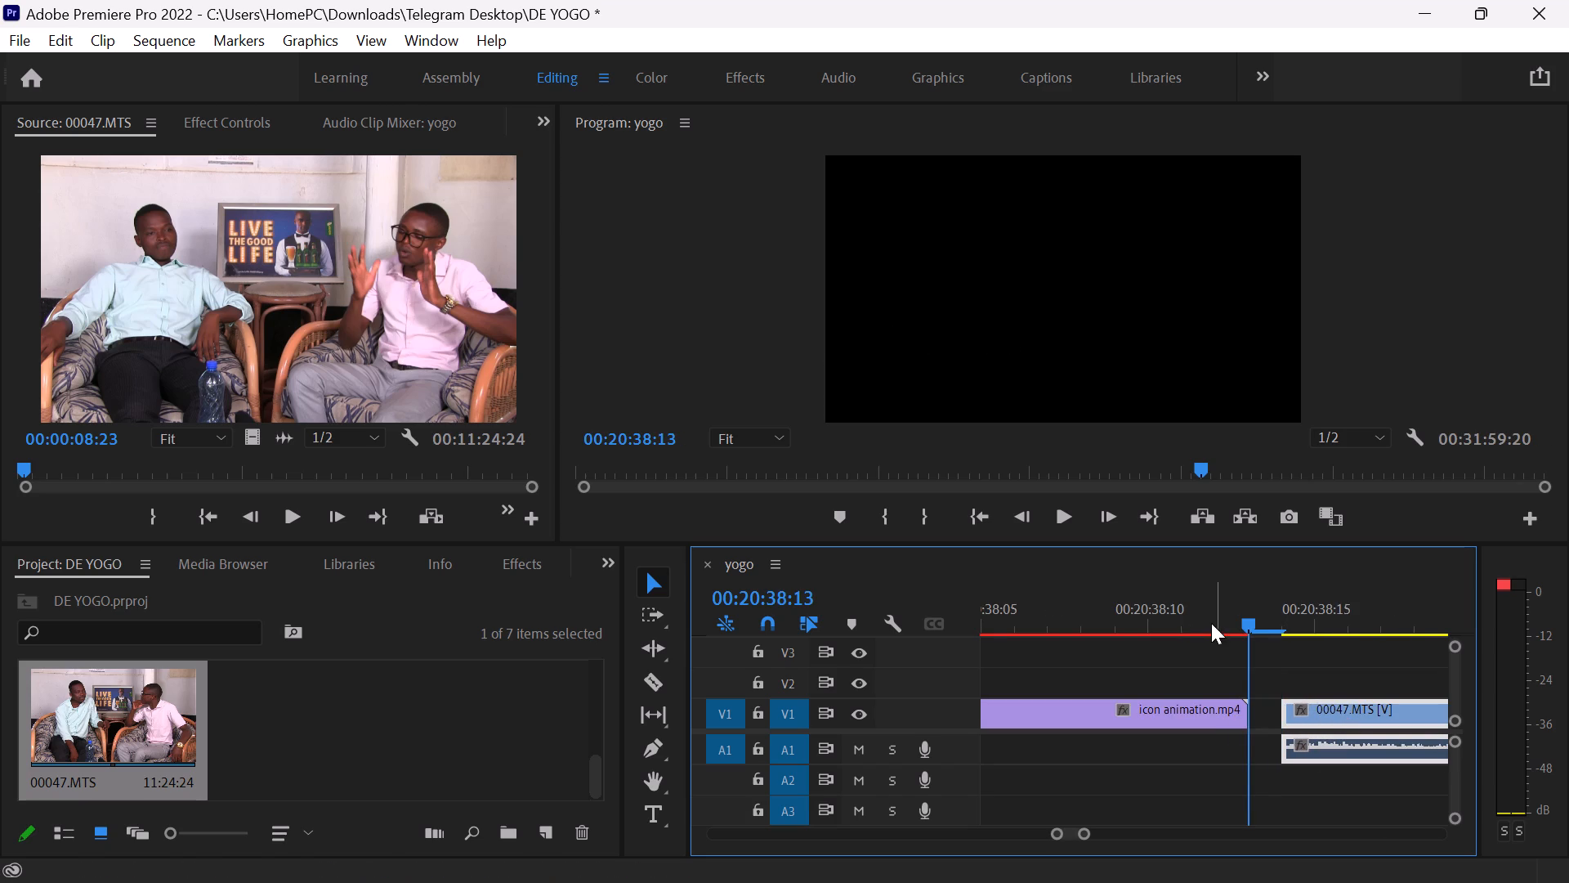
Play the transition from icon animation.mp4 into 00047.MTS from 00:20:38:13.
left_click(1075, 517)
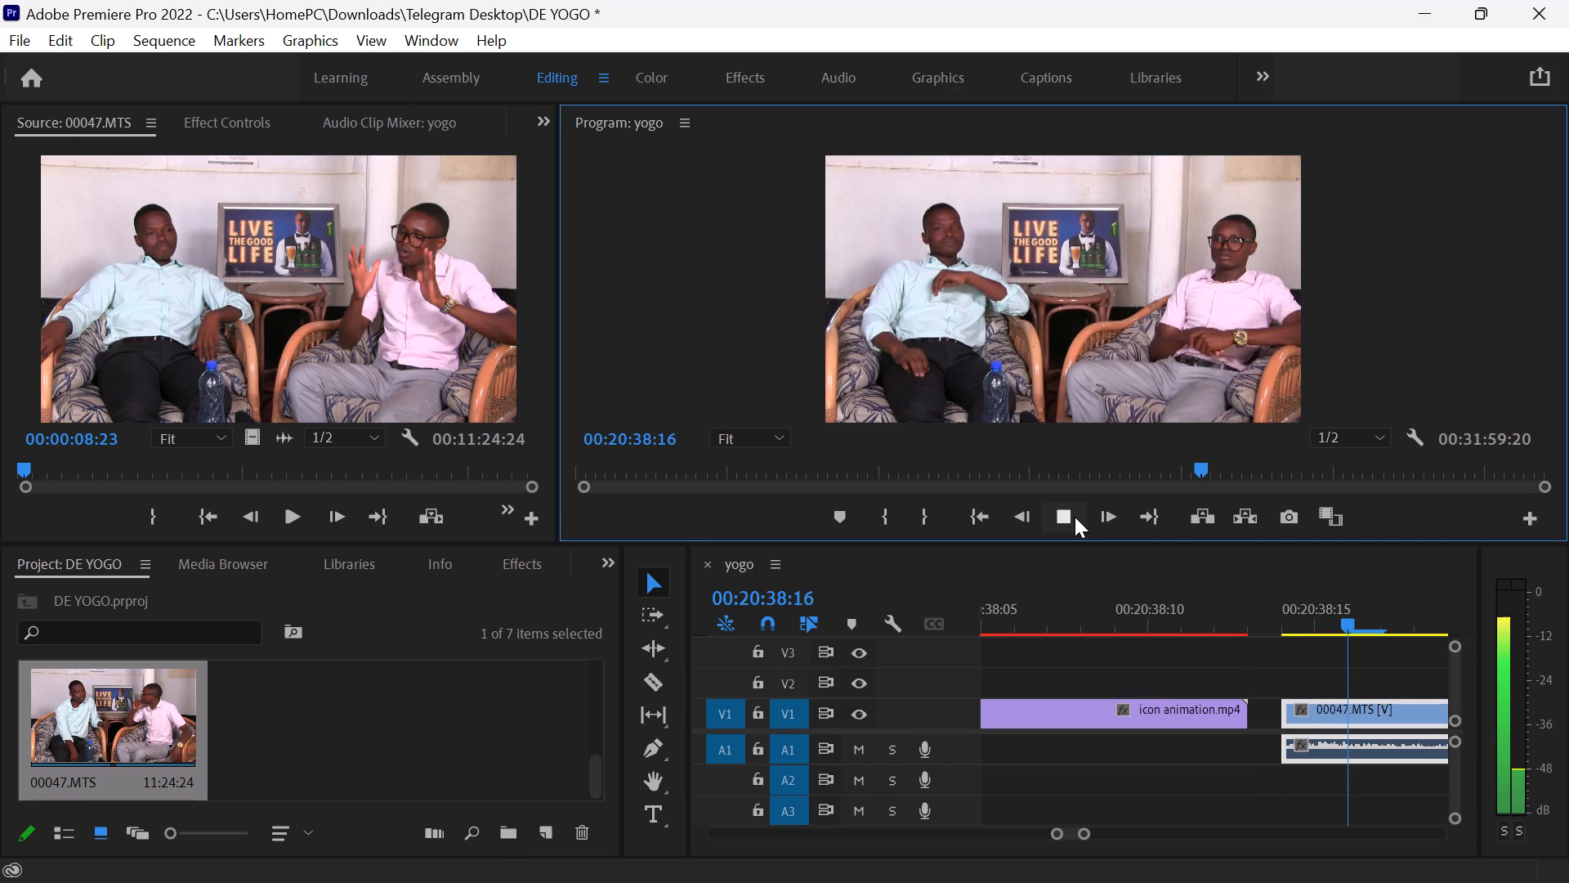
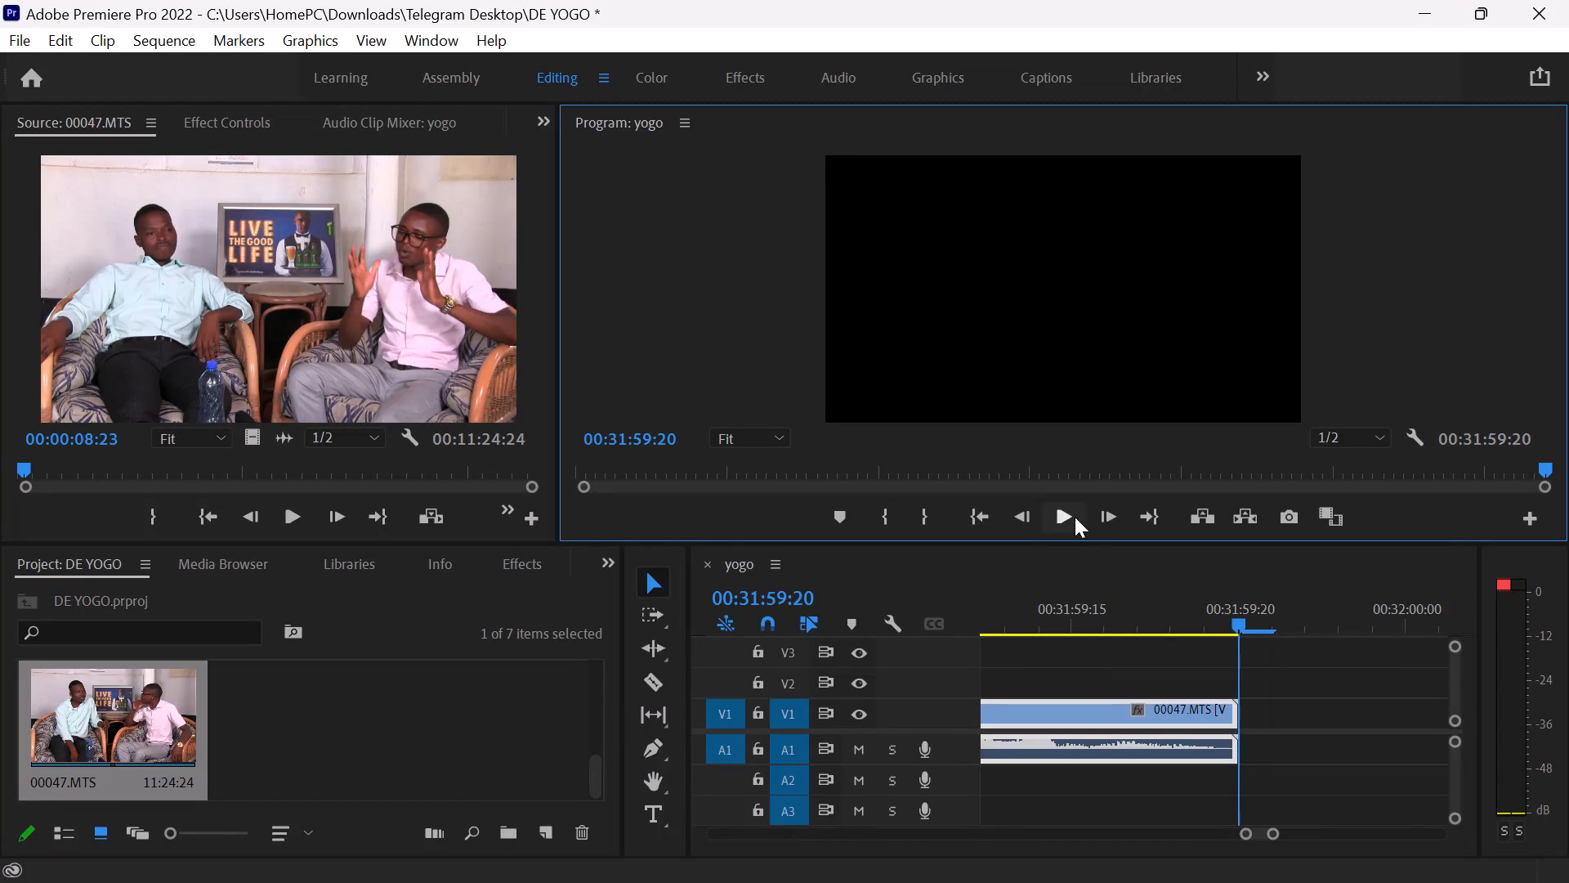
Import the video clip 00048 from New Volume (D:) into the project.
key("ctrl+i")
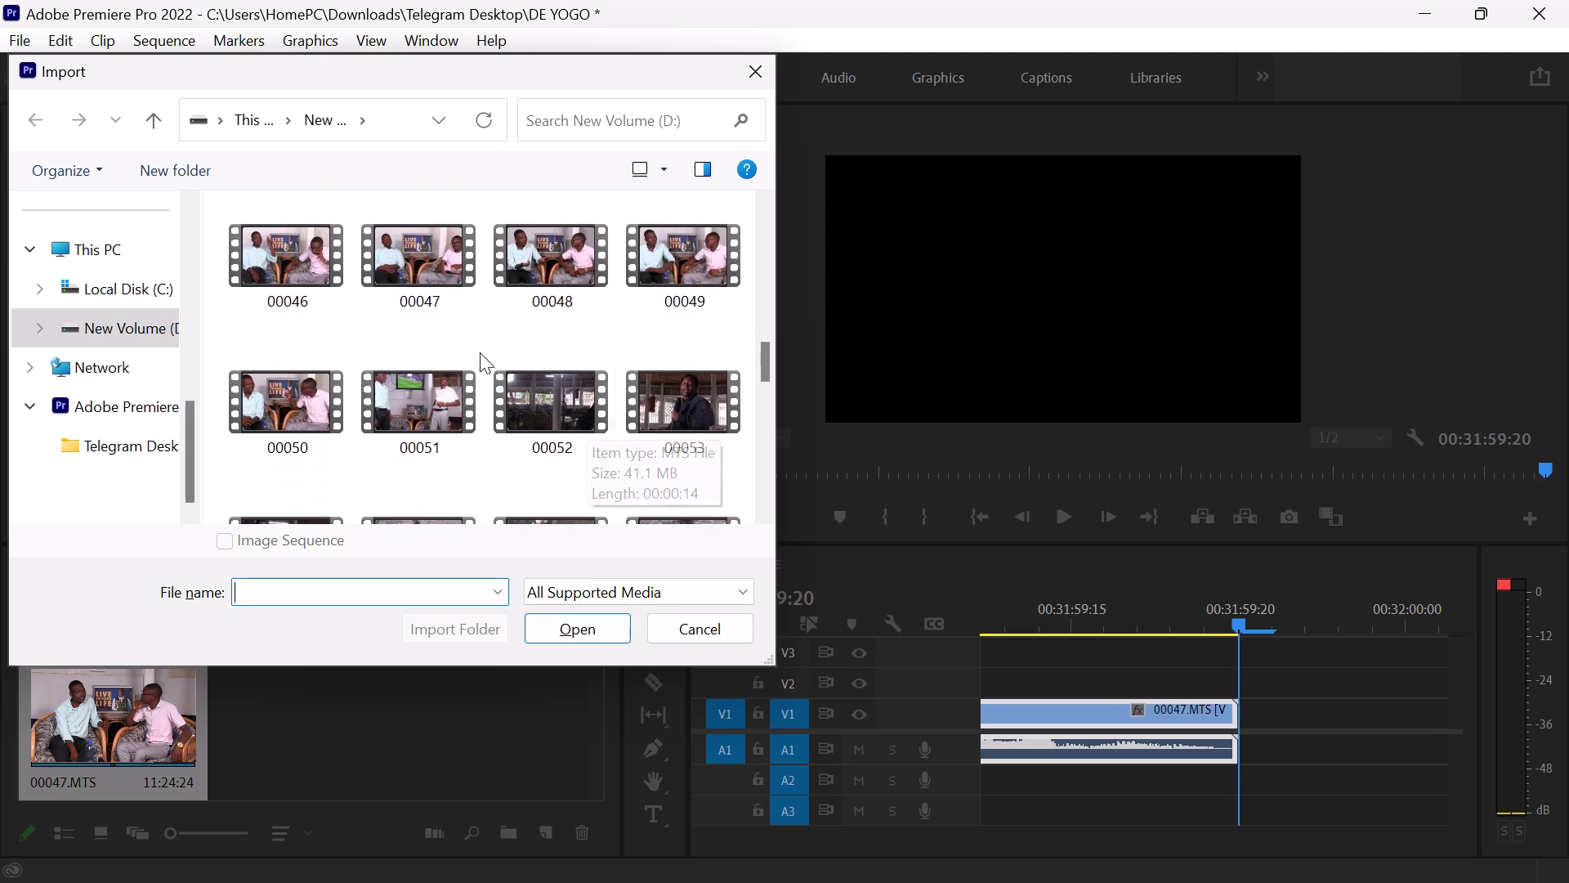
left_click(536, 285)
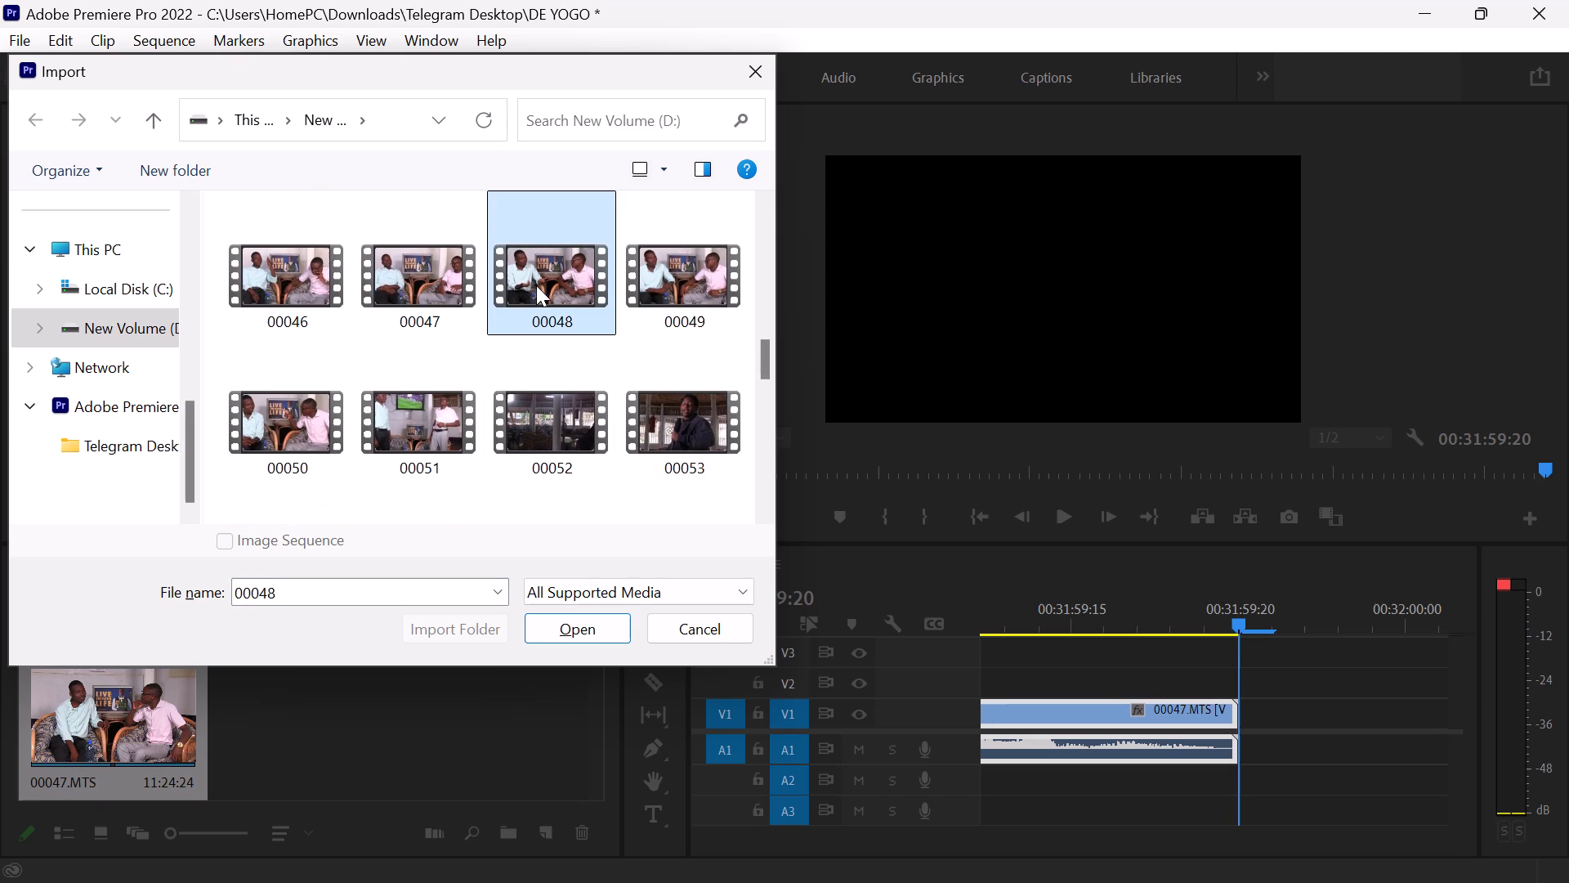
left_click(561, 635)
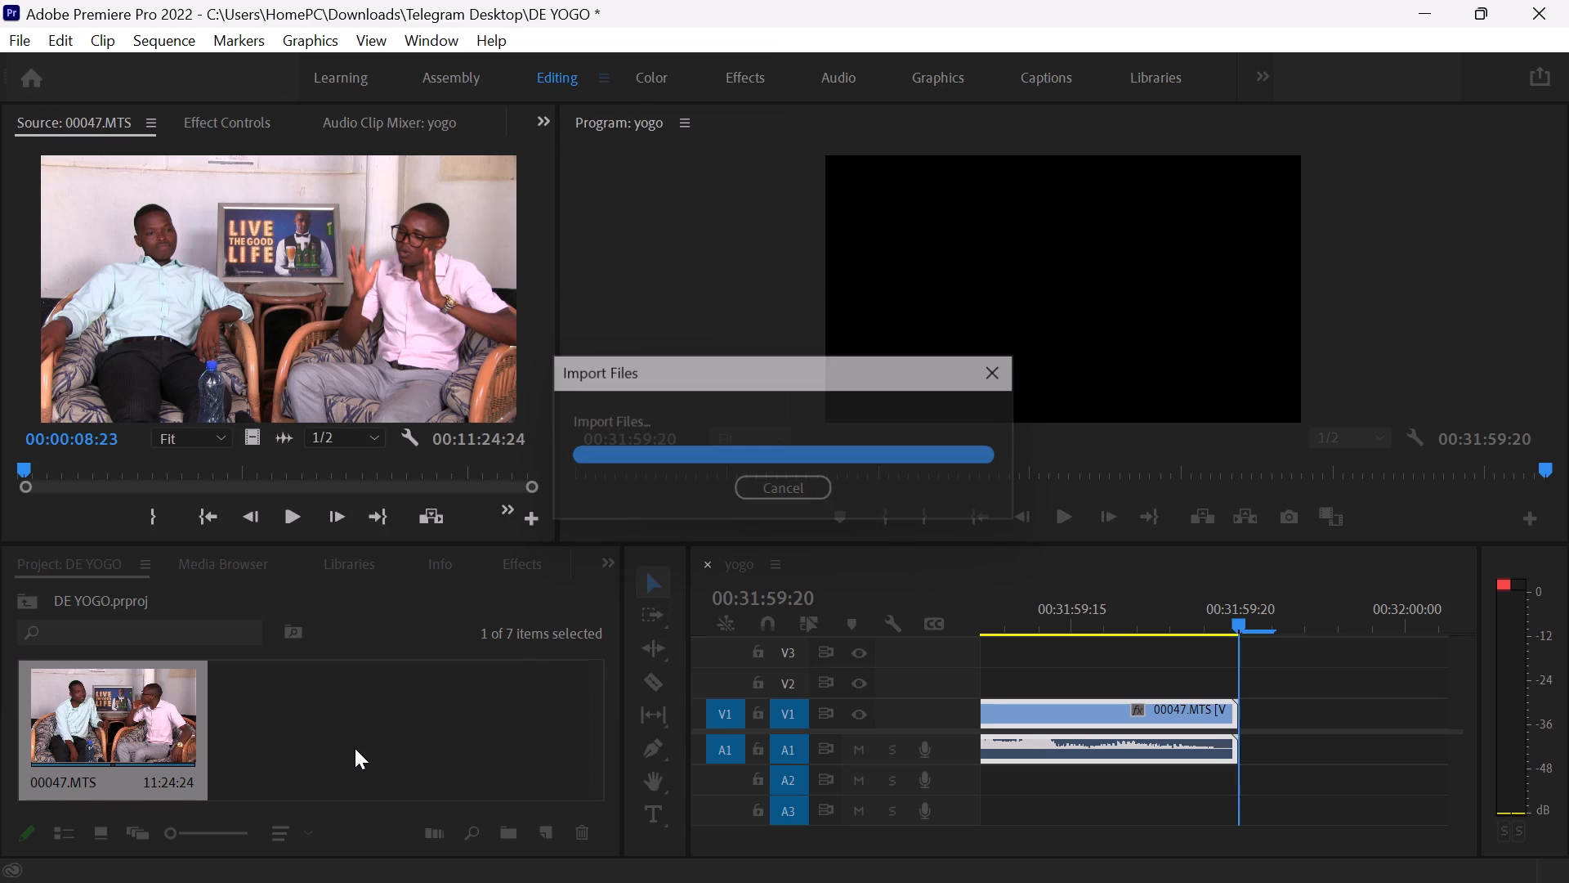
Preview 00048.MTS from its start in the Source monitor and place it on V1 and A1 directly after 00047.MTS, at 00:31:59:20.
double_click(330, 746)
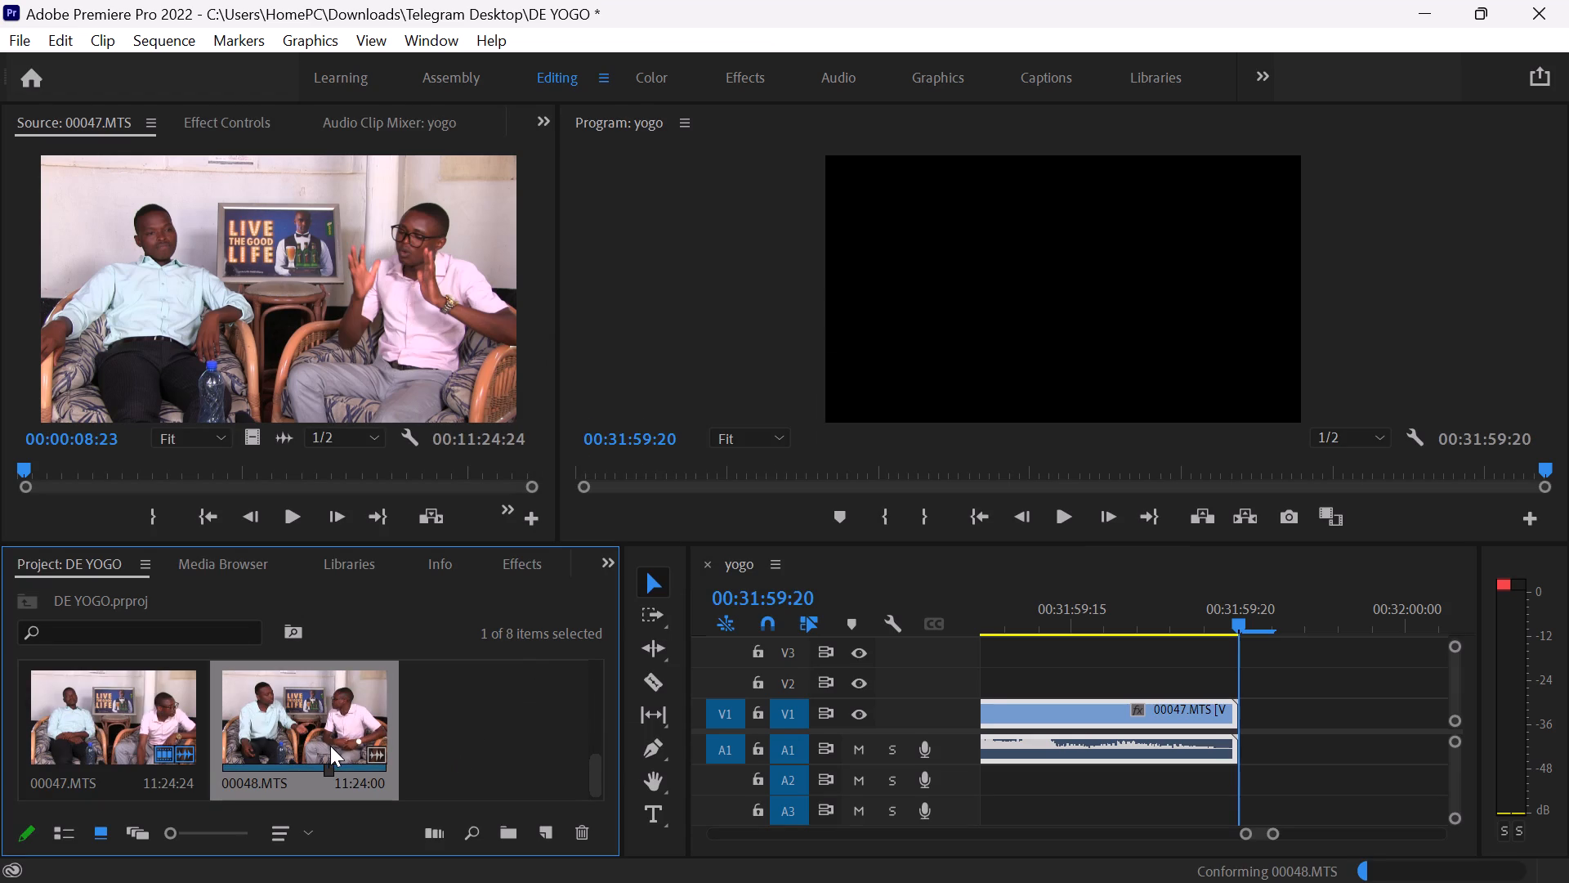
left_click(203, 530)
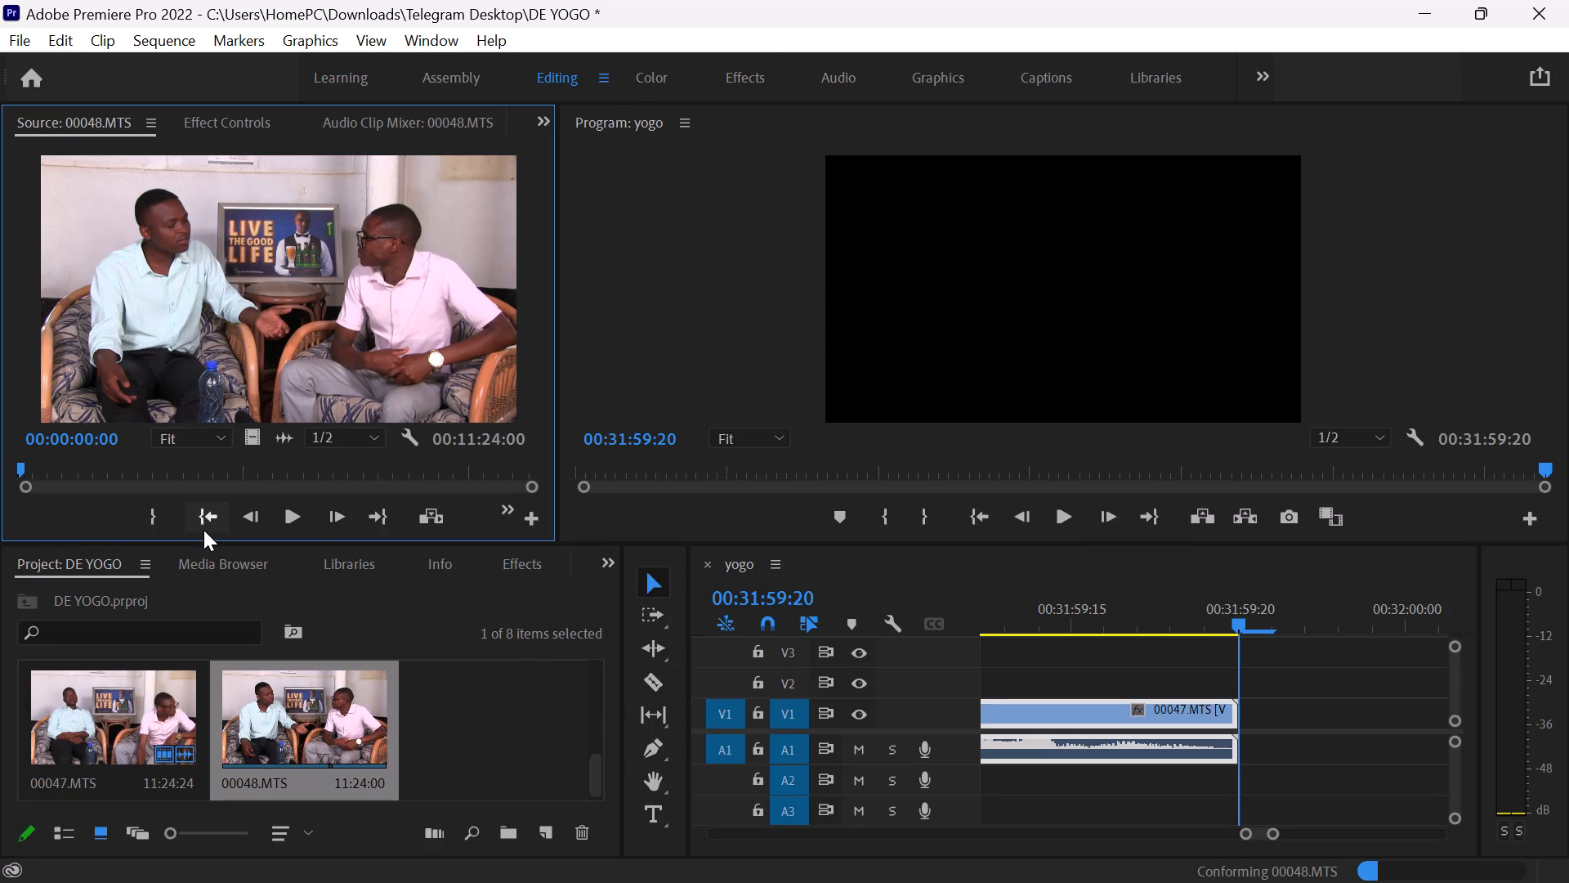
left_click(295, 518)
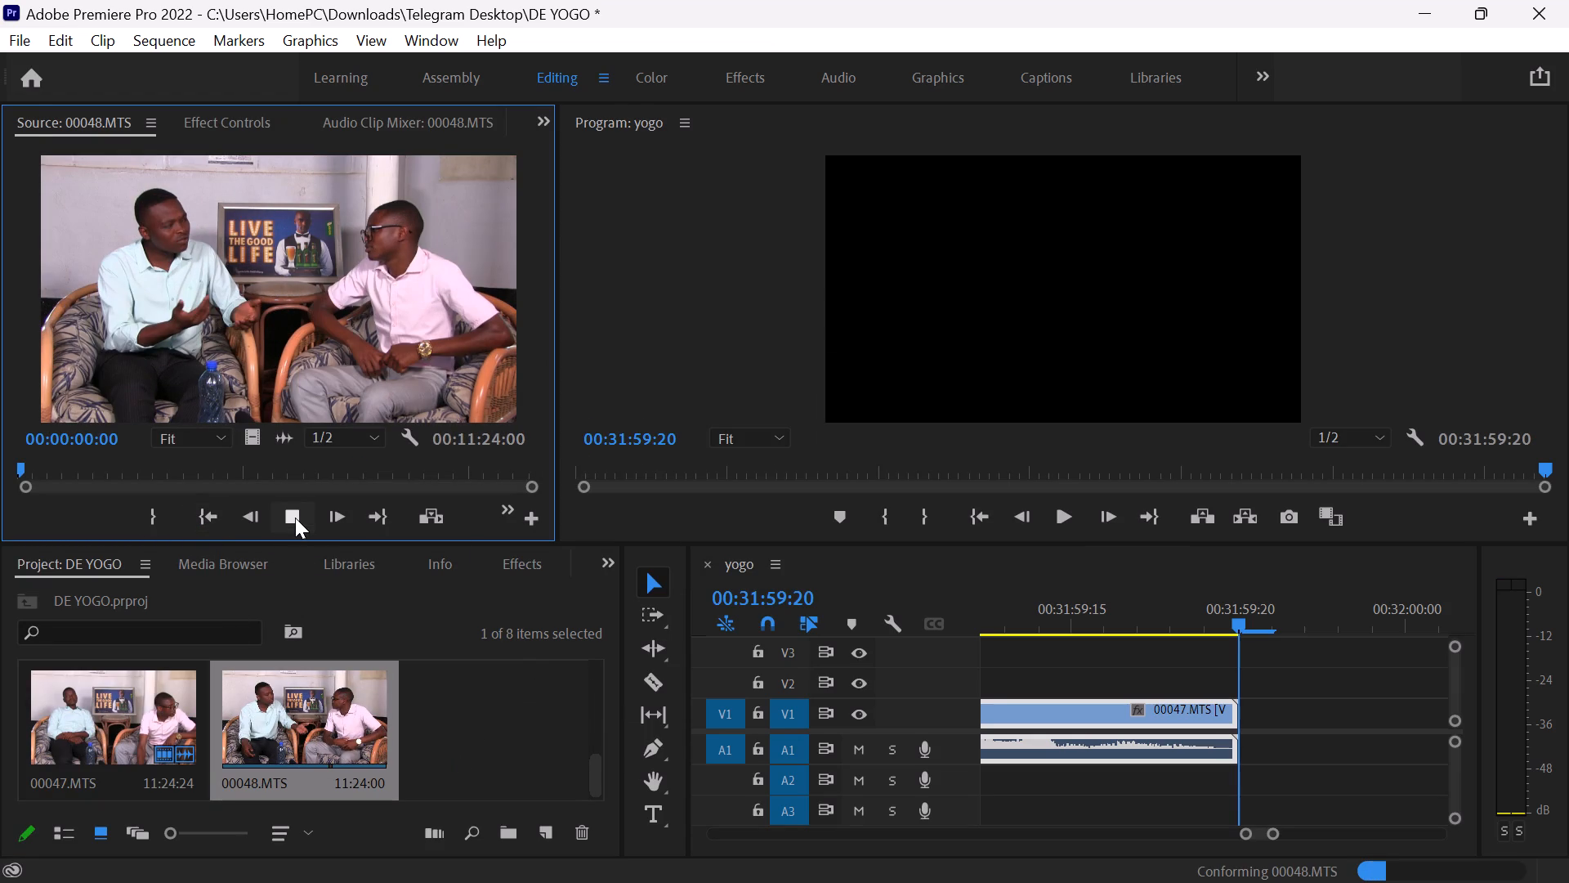
left_click_drag(239, 340, 295, 518)
left_click_drag(295, 518, 1266, 661)
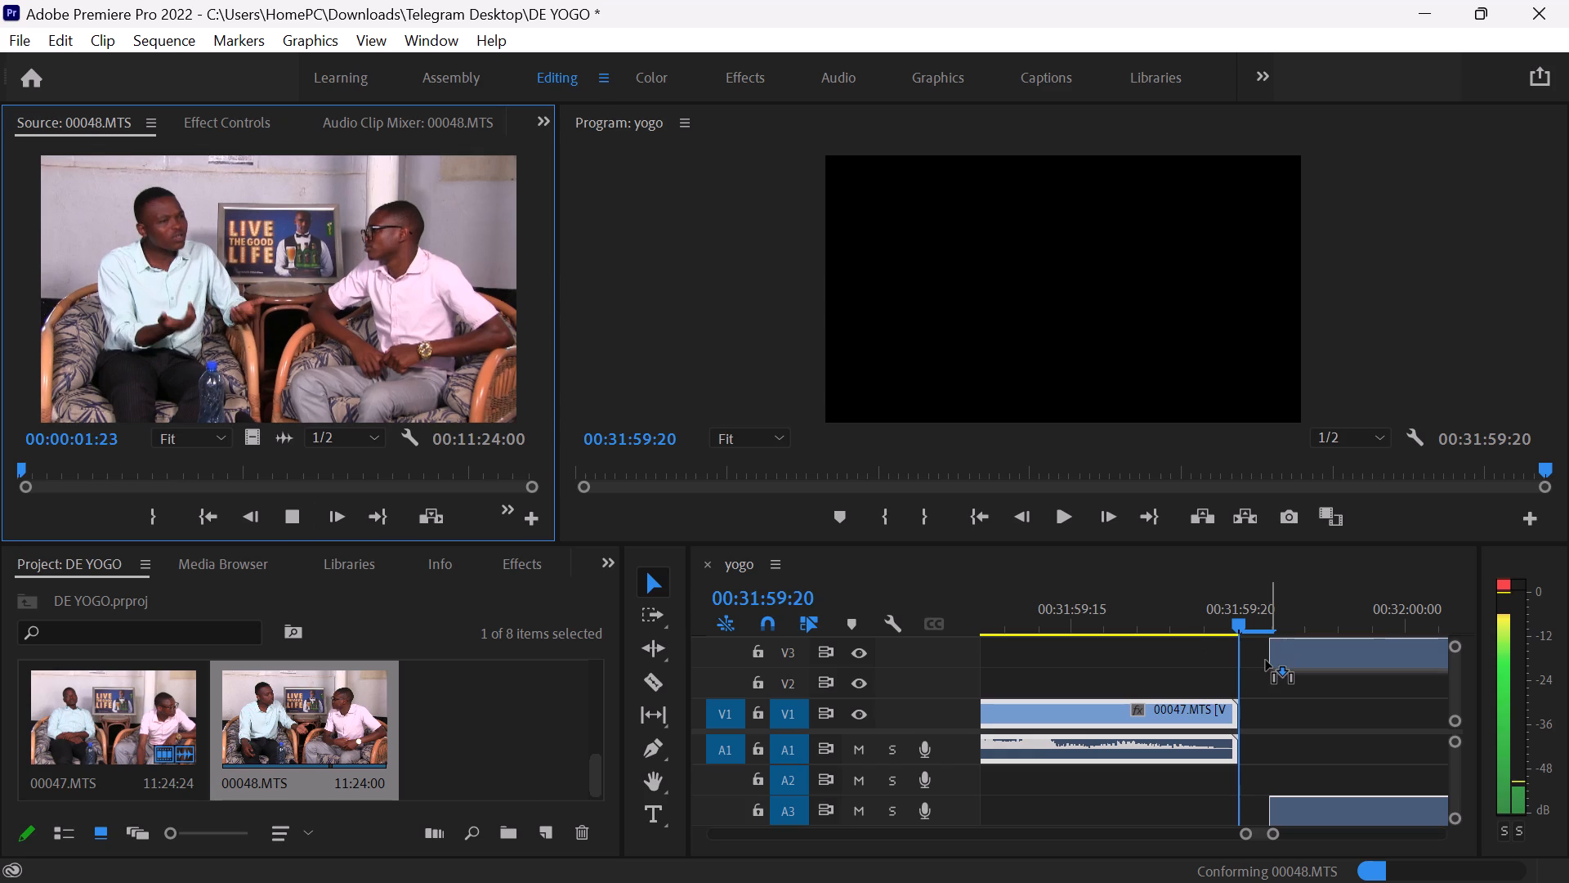
left_click_drag(1266, 661, 1245, 702)
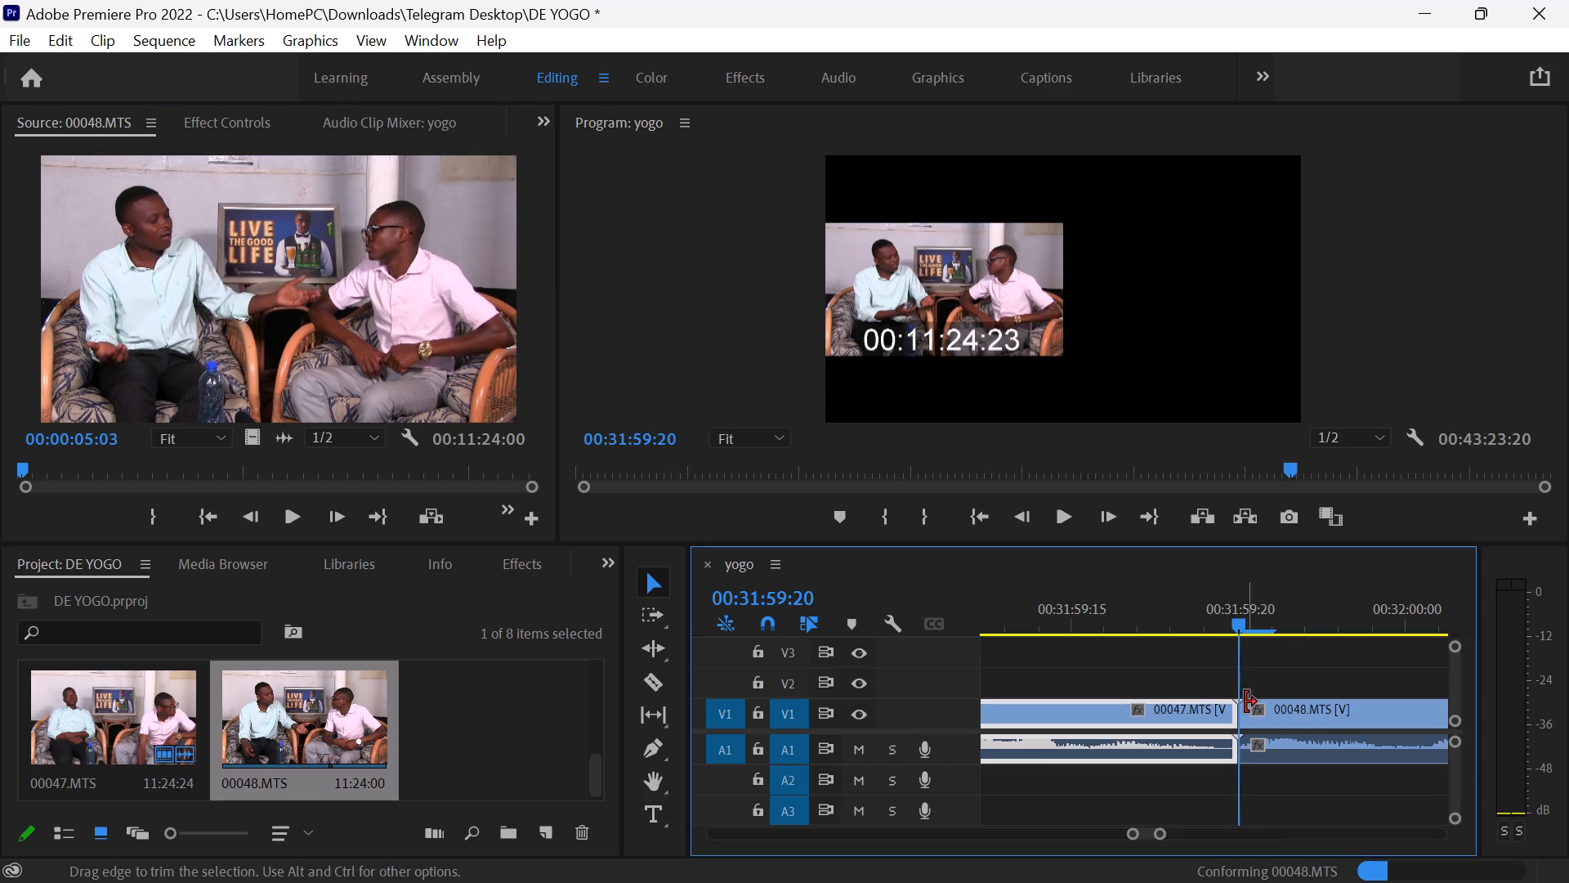
Play the cut from 00047.MTS into 00048.MTS, starting at 00:31:59:13.
left_click(1010, 591)
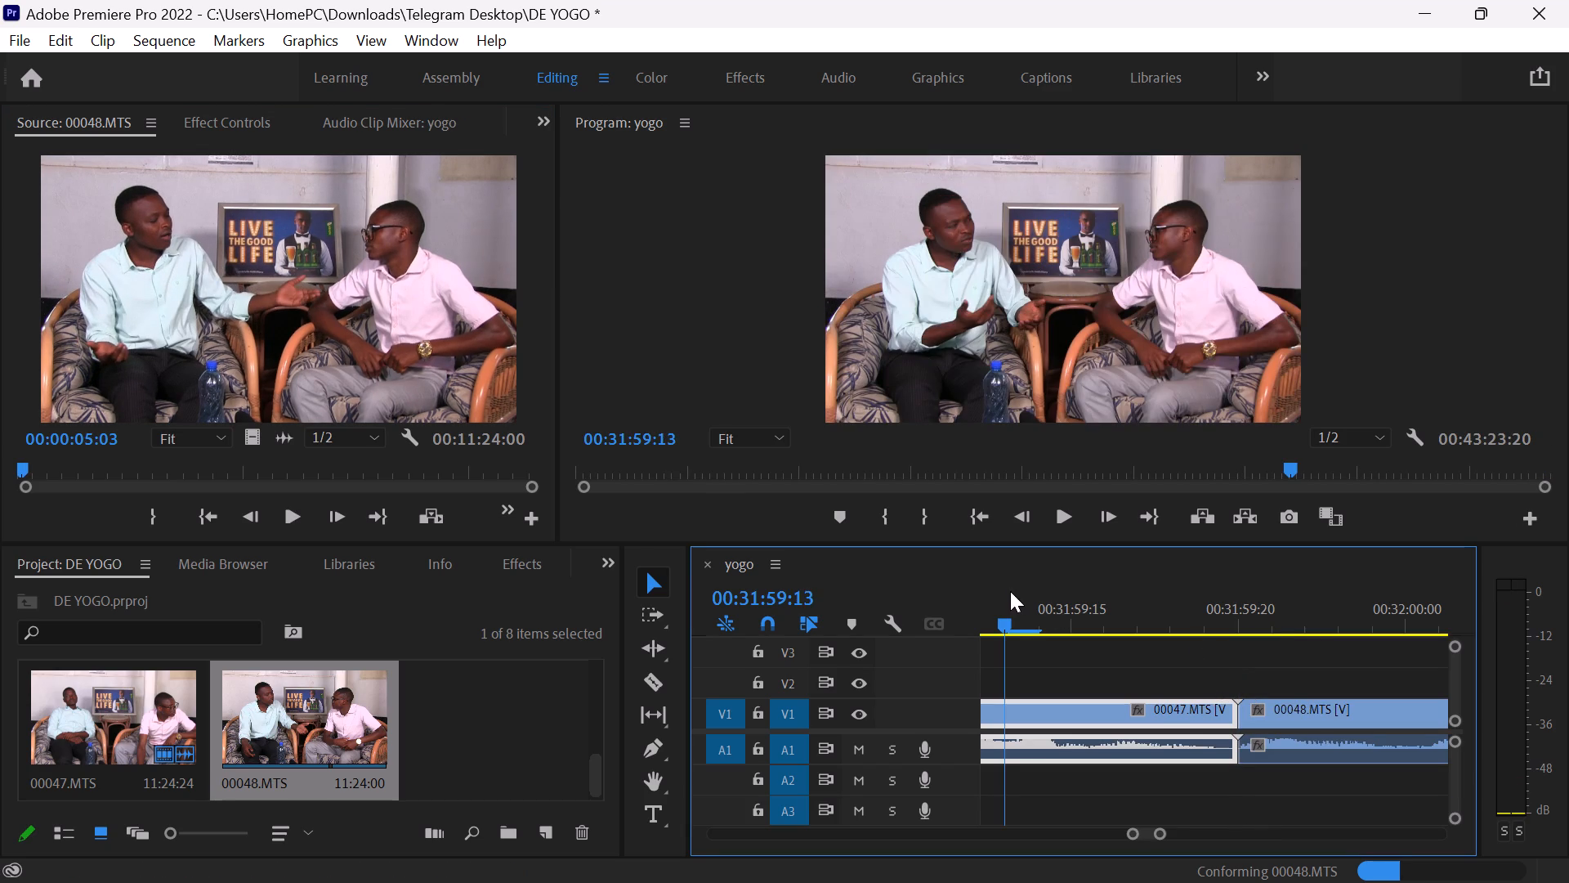
left_click(1061, 512)
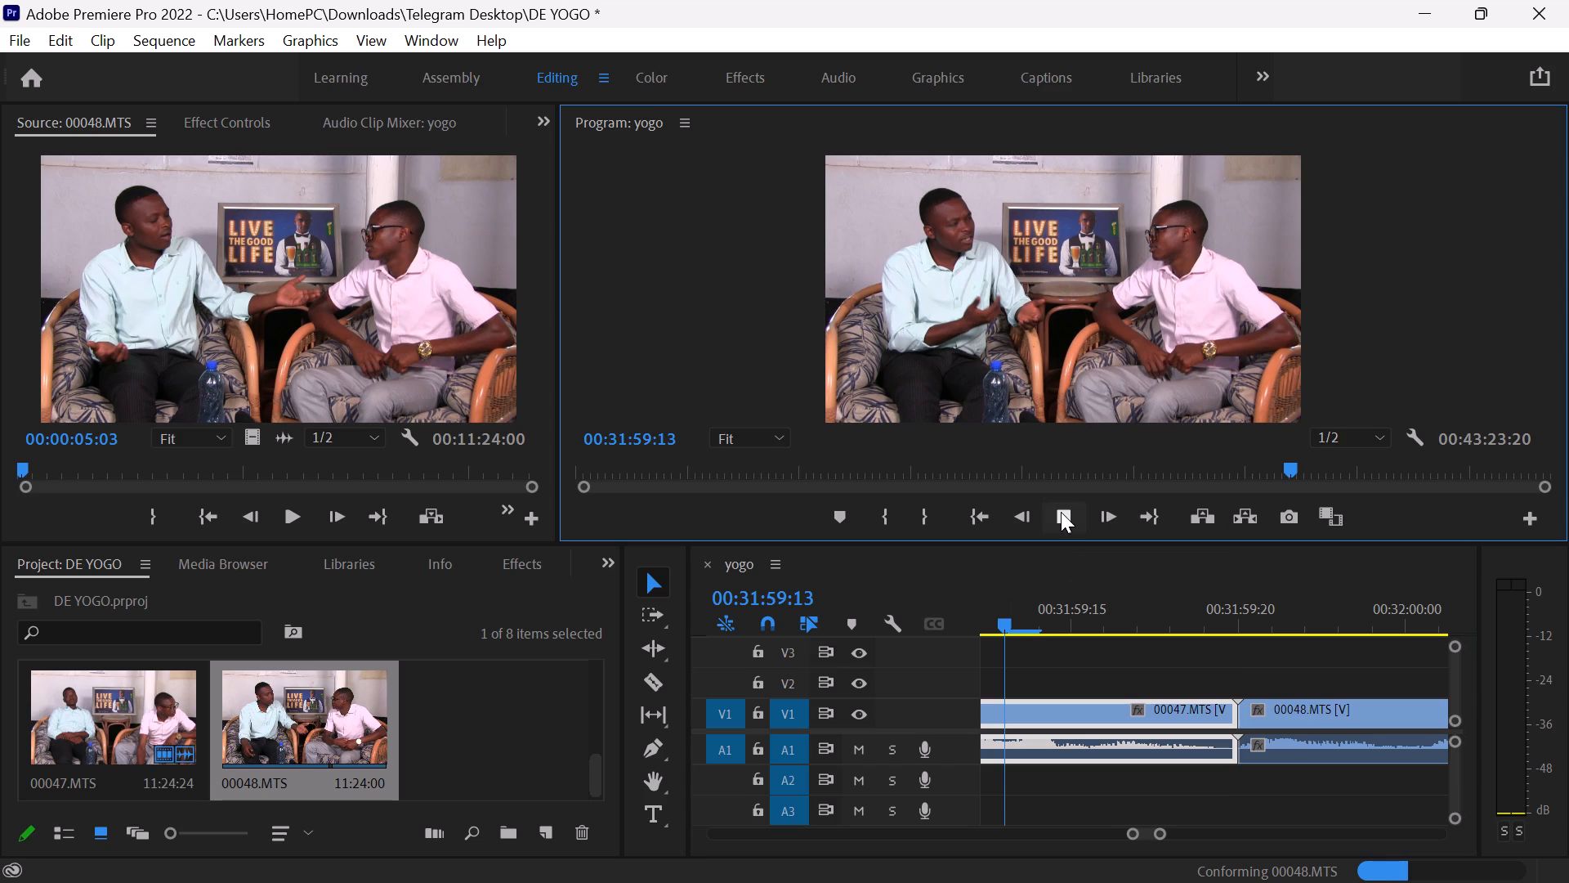
left_click(1061, 512)
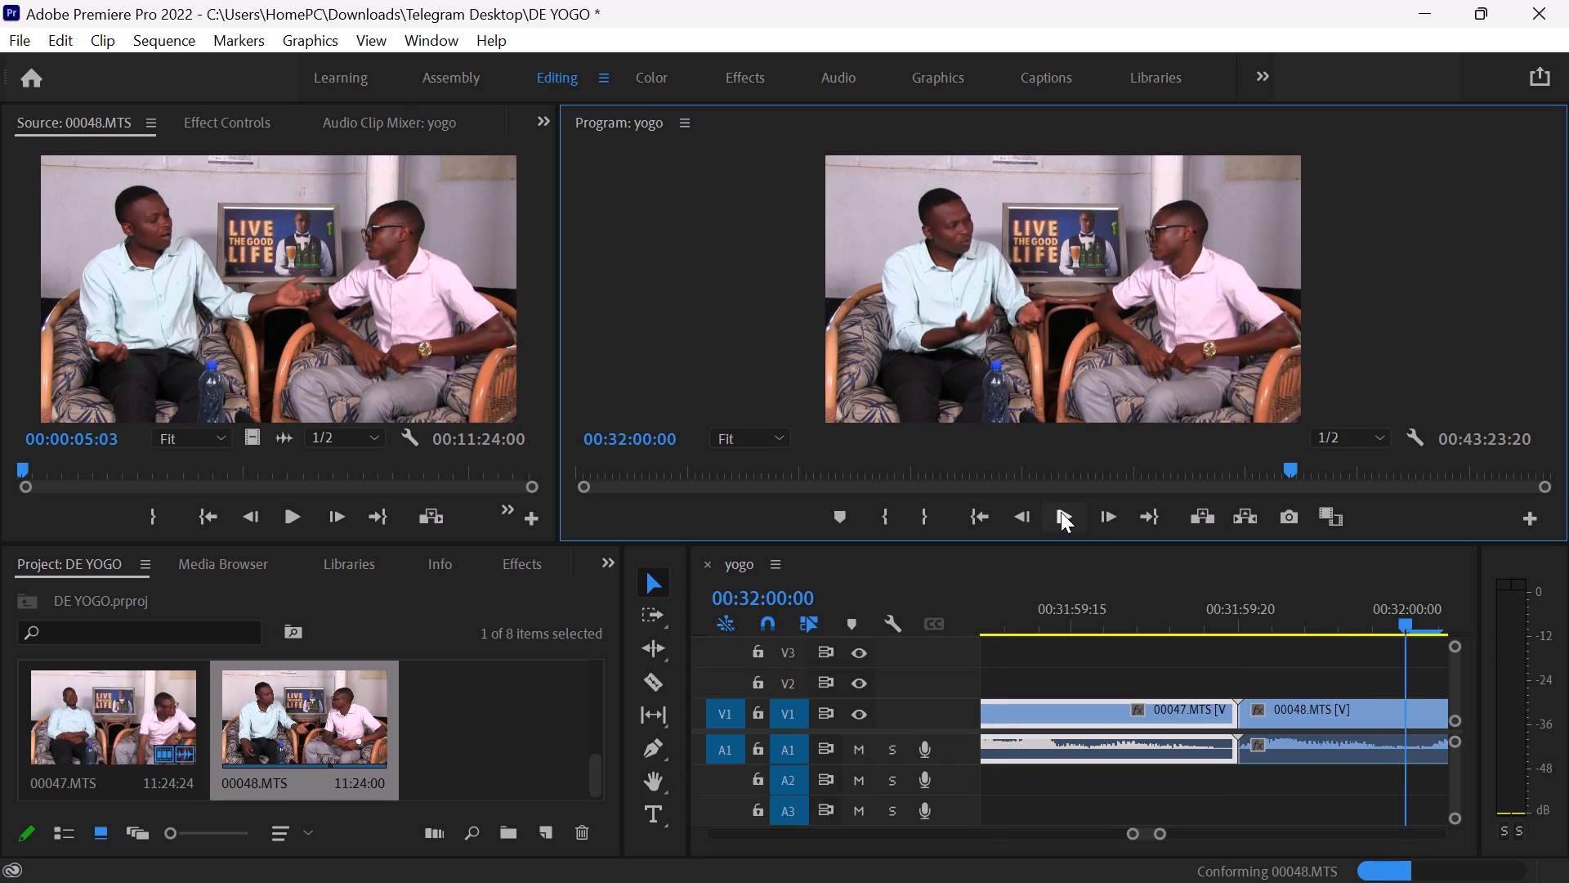
left_click(1061, 512)
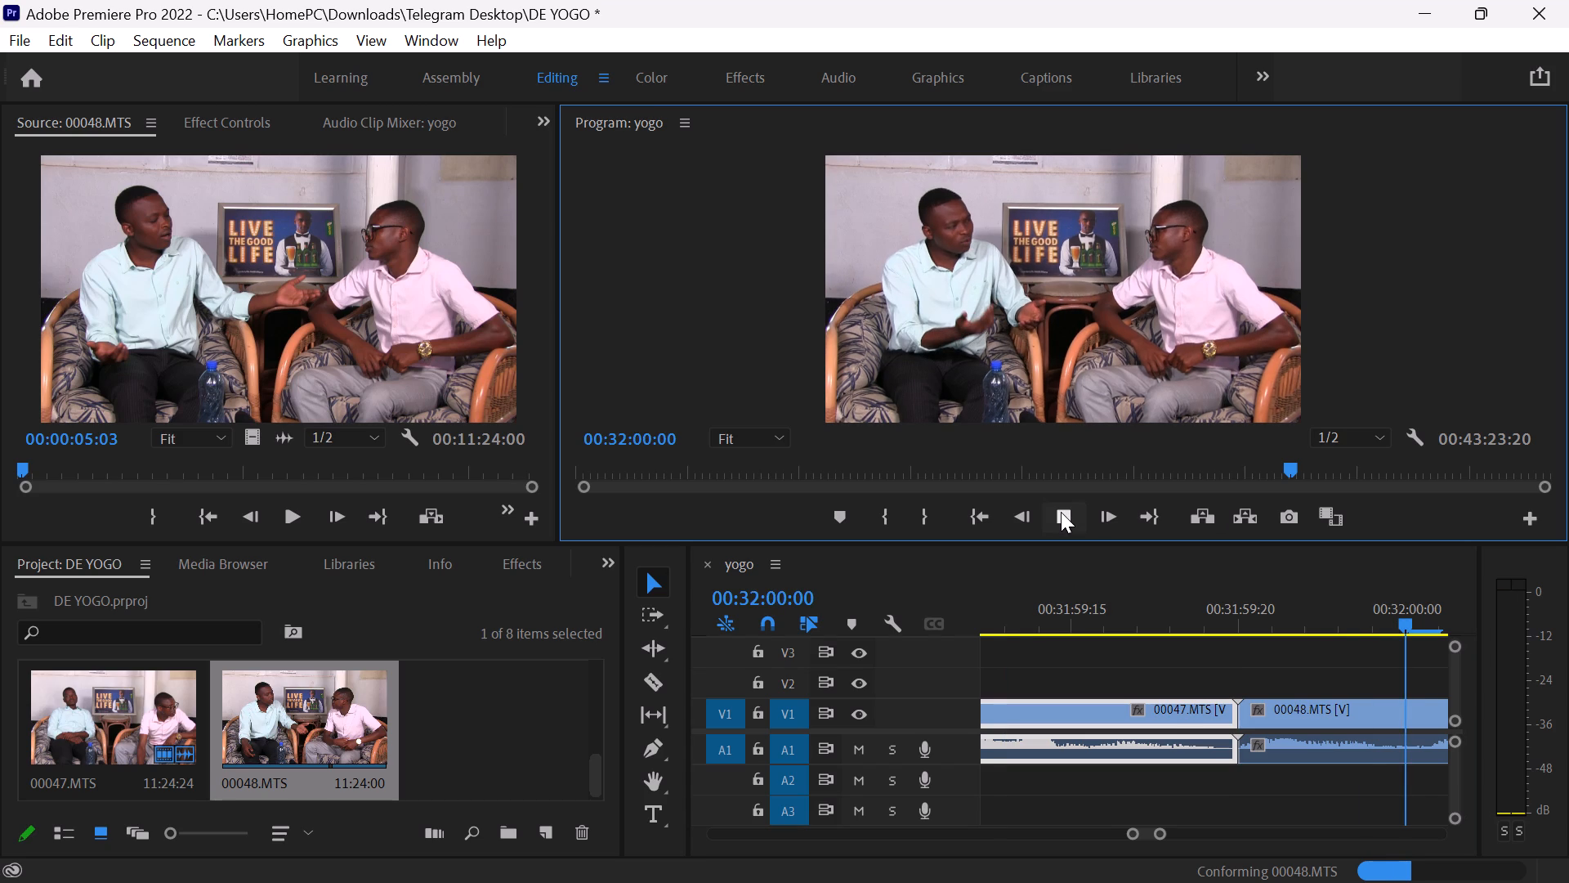
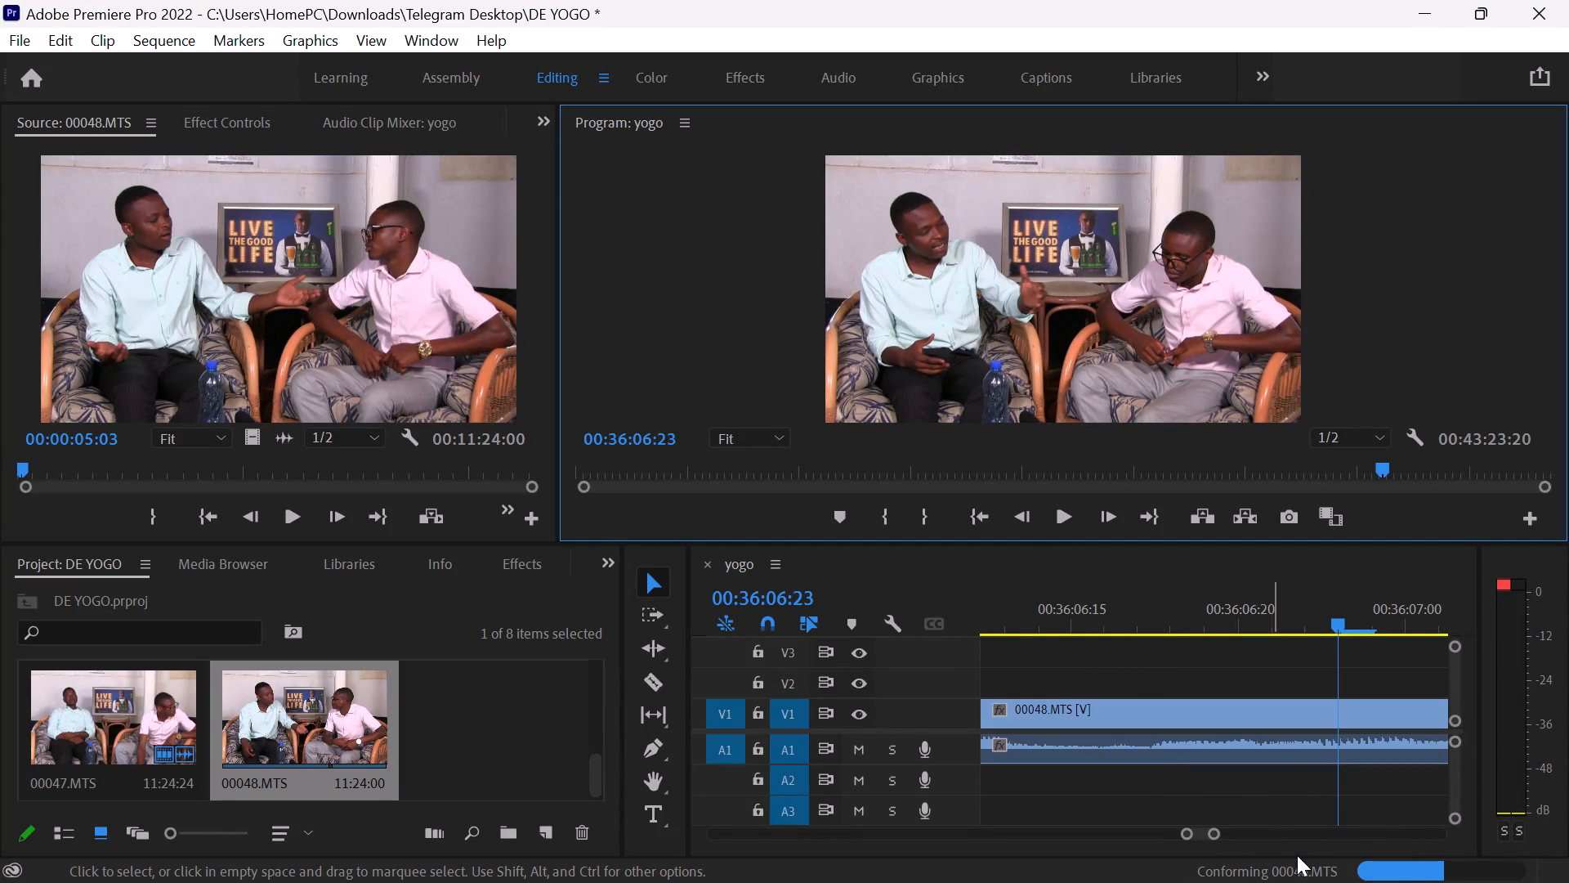
Play the yogo sequence from 00:36:06:23 to review the 00048.MTS footage.
left_click(1060, 519)
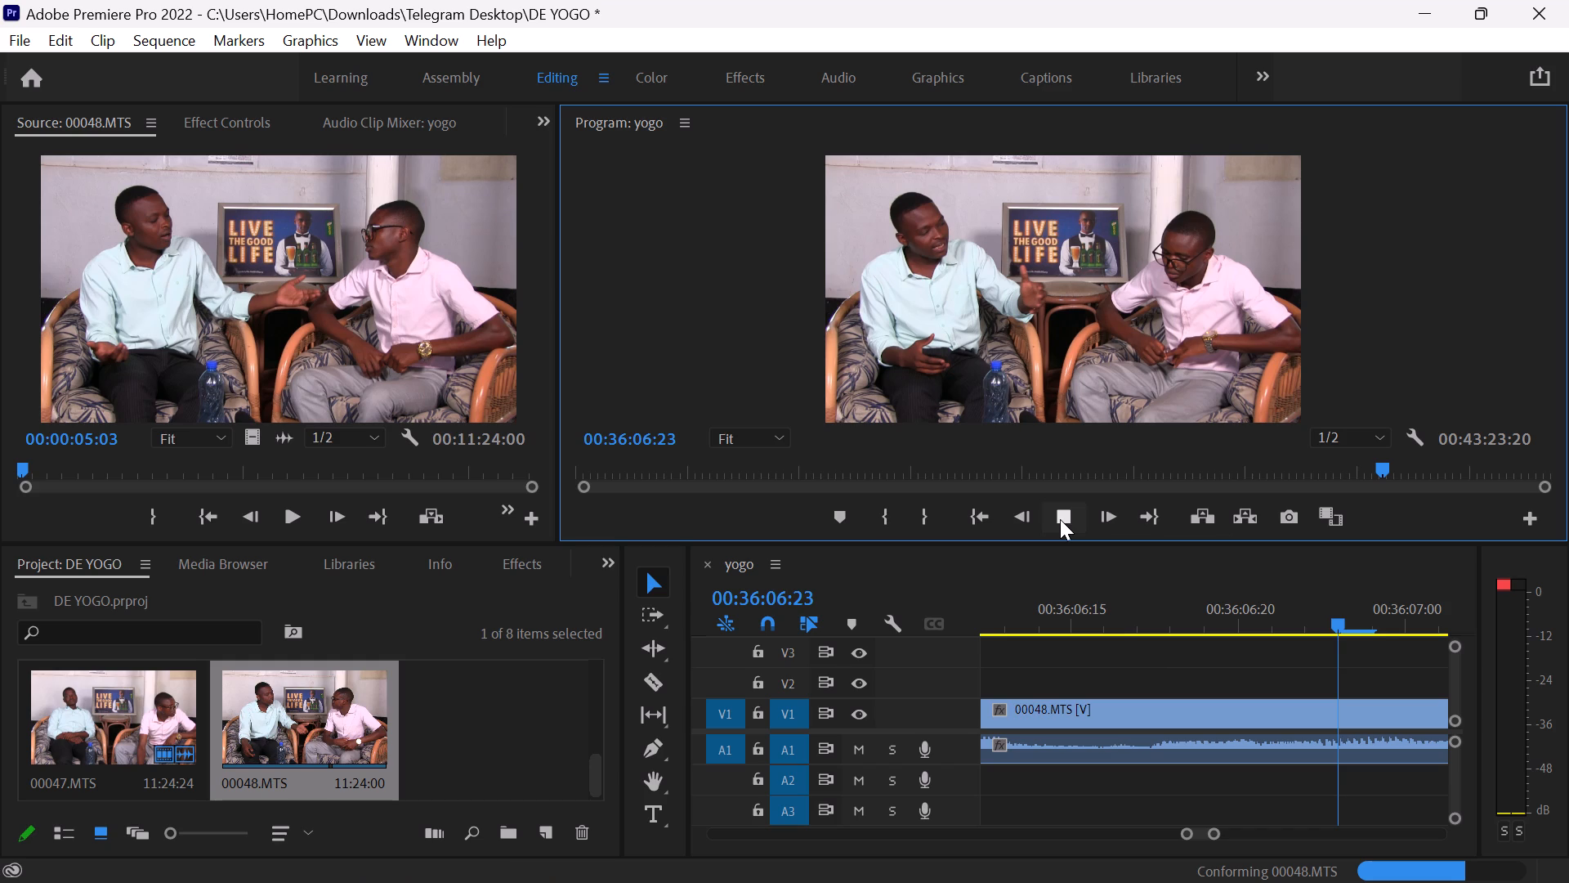
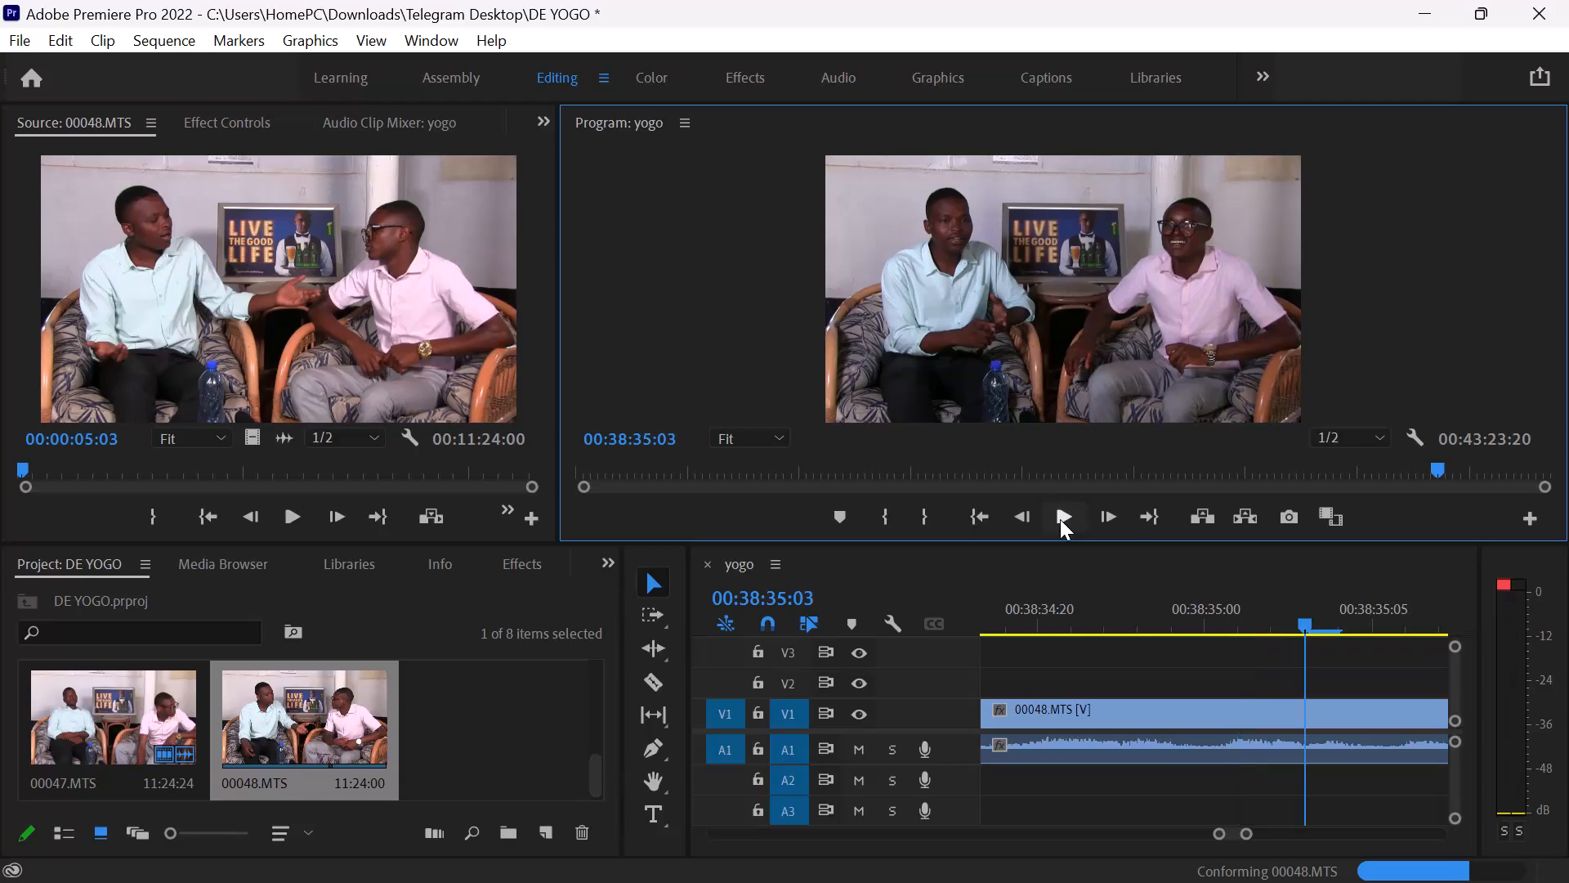
Step the yogo sequence back frame by frame from 00:38:35:03 to 00:38:33:14 to examine the lighting in 00048.MTS.
key("Left")
key("Left")
key("Left")
key("Left")
key("Left")
key("Left")
key("Left")
key("Left")
key("Left")
key("Left")
key("Left")
key("Left")
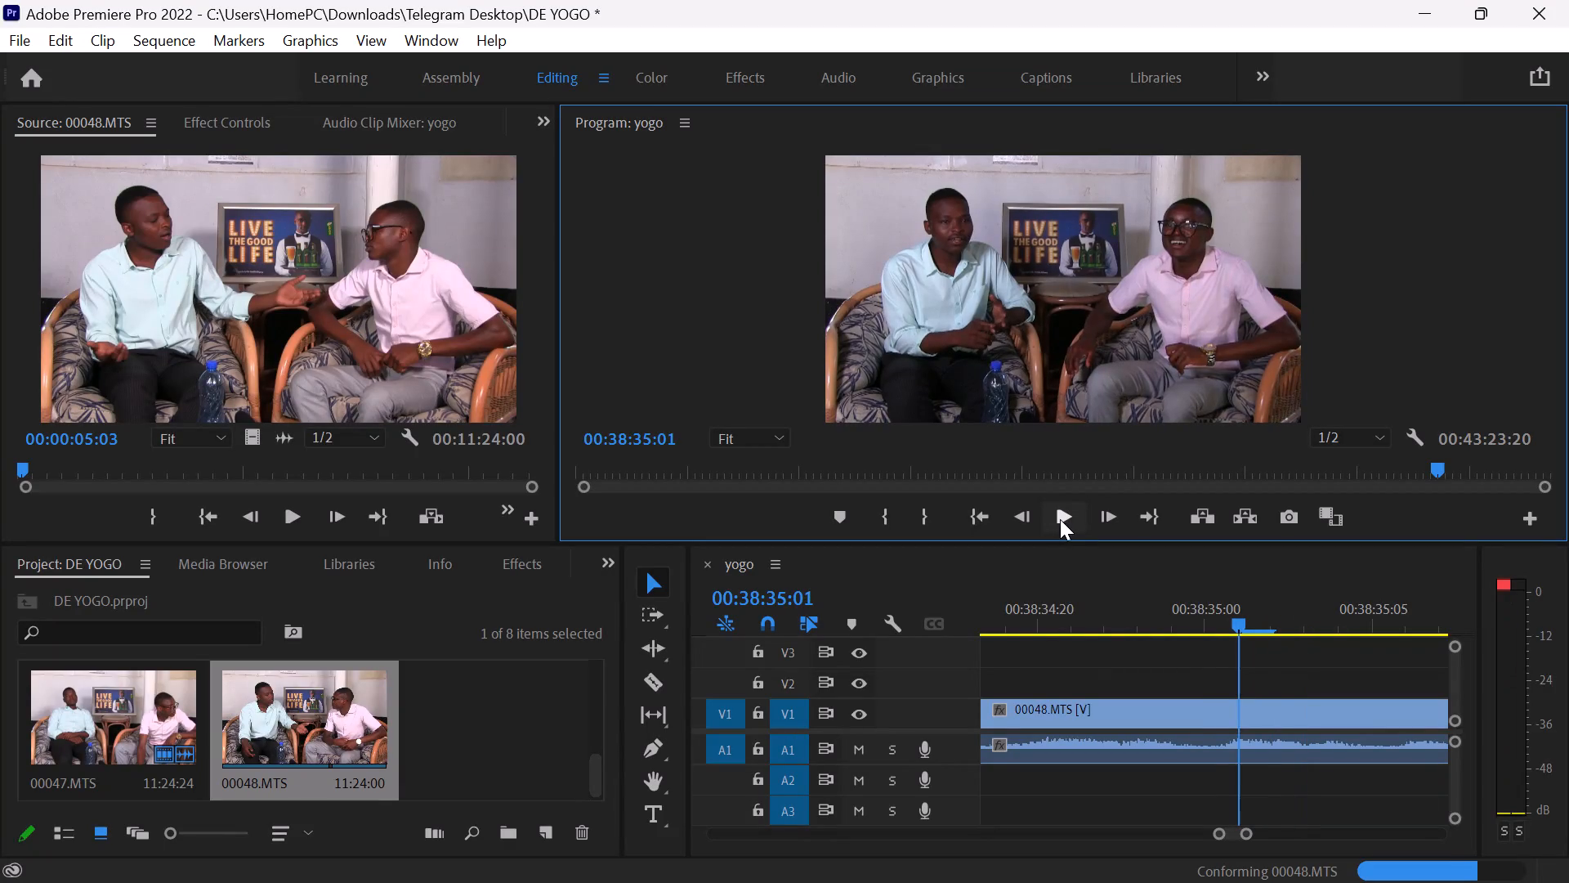
key("Left")
key("Left")
key("Left")
key("Left")
key("Left")
key("Left")
key("Left")
key("Left")
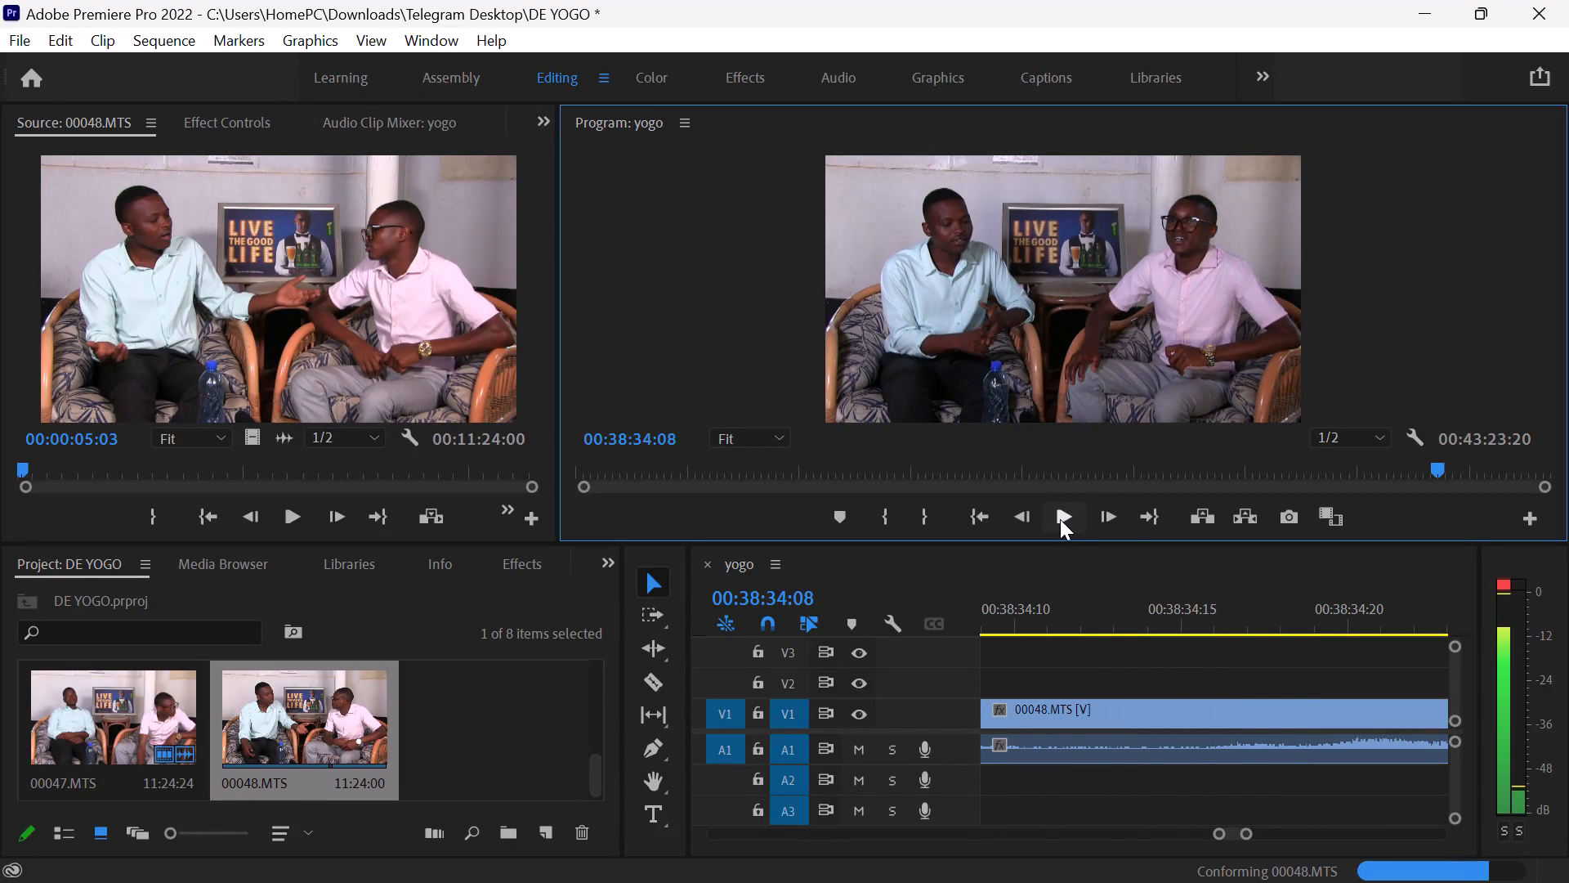
key("Left")
key("Left")
key("Left")
key("Left")
key("Left")
key("Left")
key("Left")
key("Left")
key("Left")
key("Left")
key("Left")
key("Left")
key("Left")
key("Left")
key("Left")
key("Left")
key("Left")
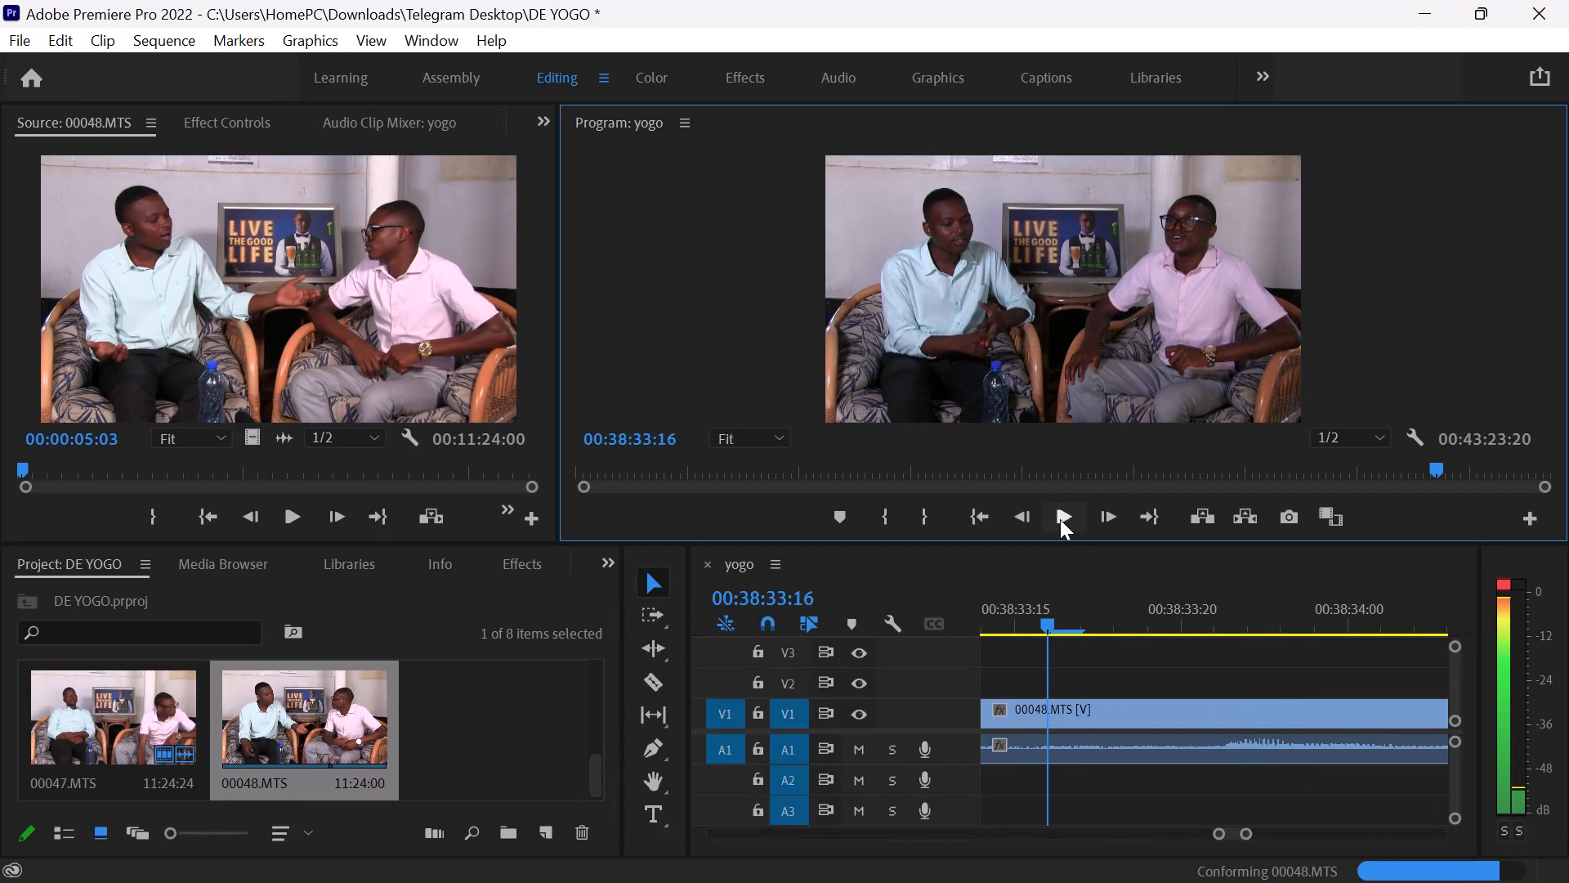
key("Left")
key("Left")
key("Left")
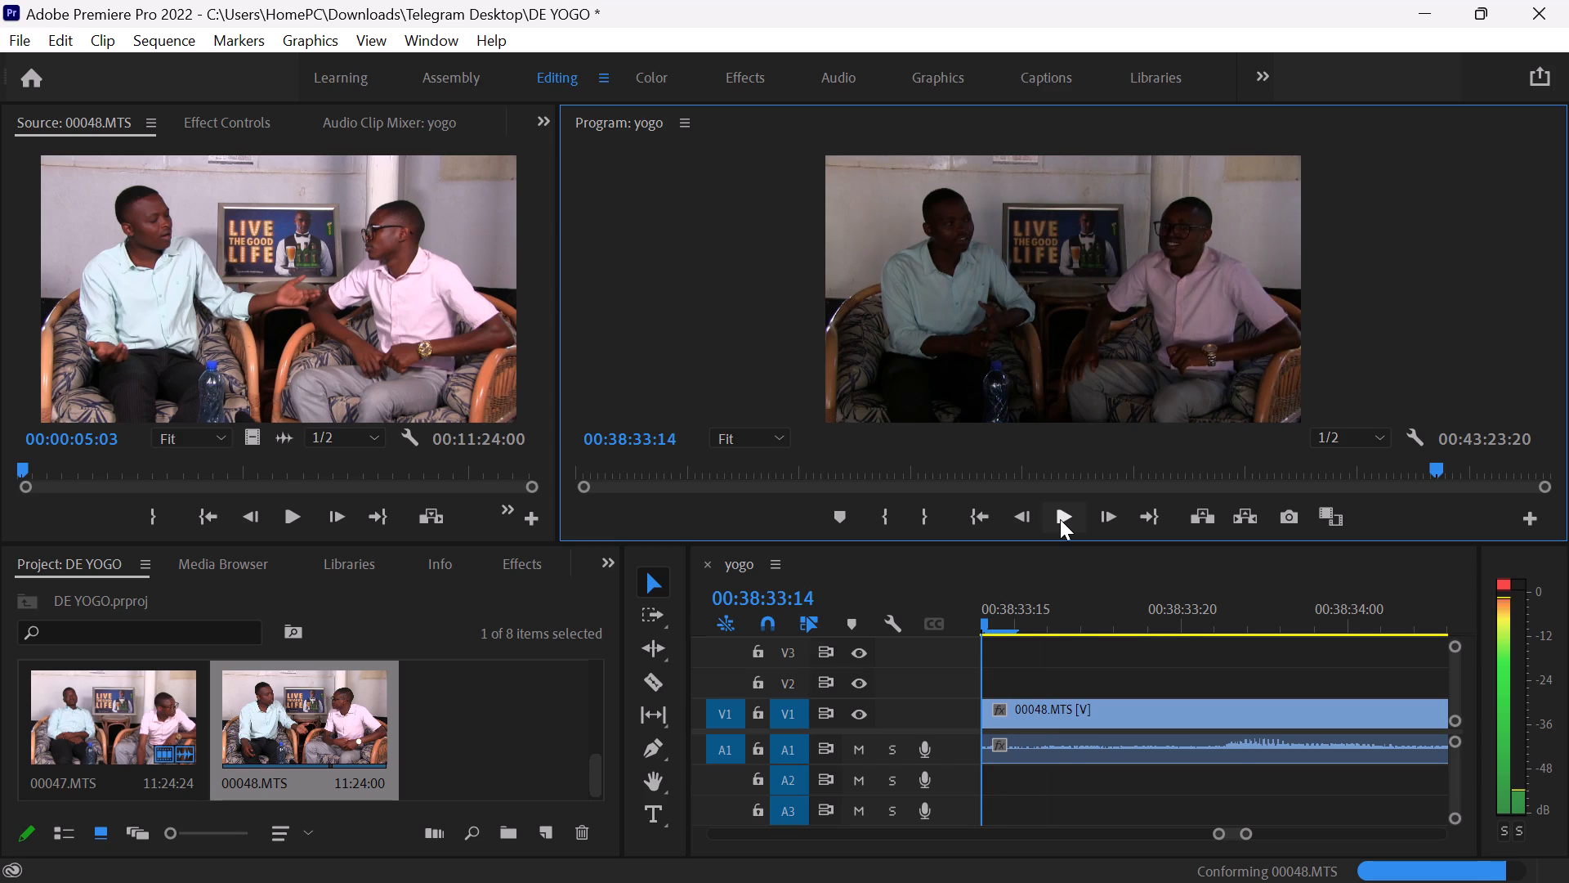
Continue back frame by frame to 00:38:32:05 to examine the dim passage of 00048.MTS.
key("Left")
key("Left")
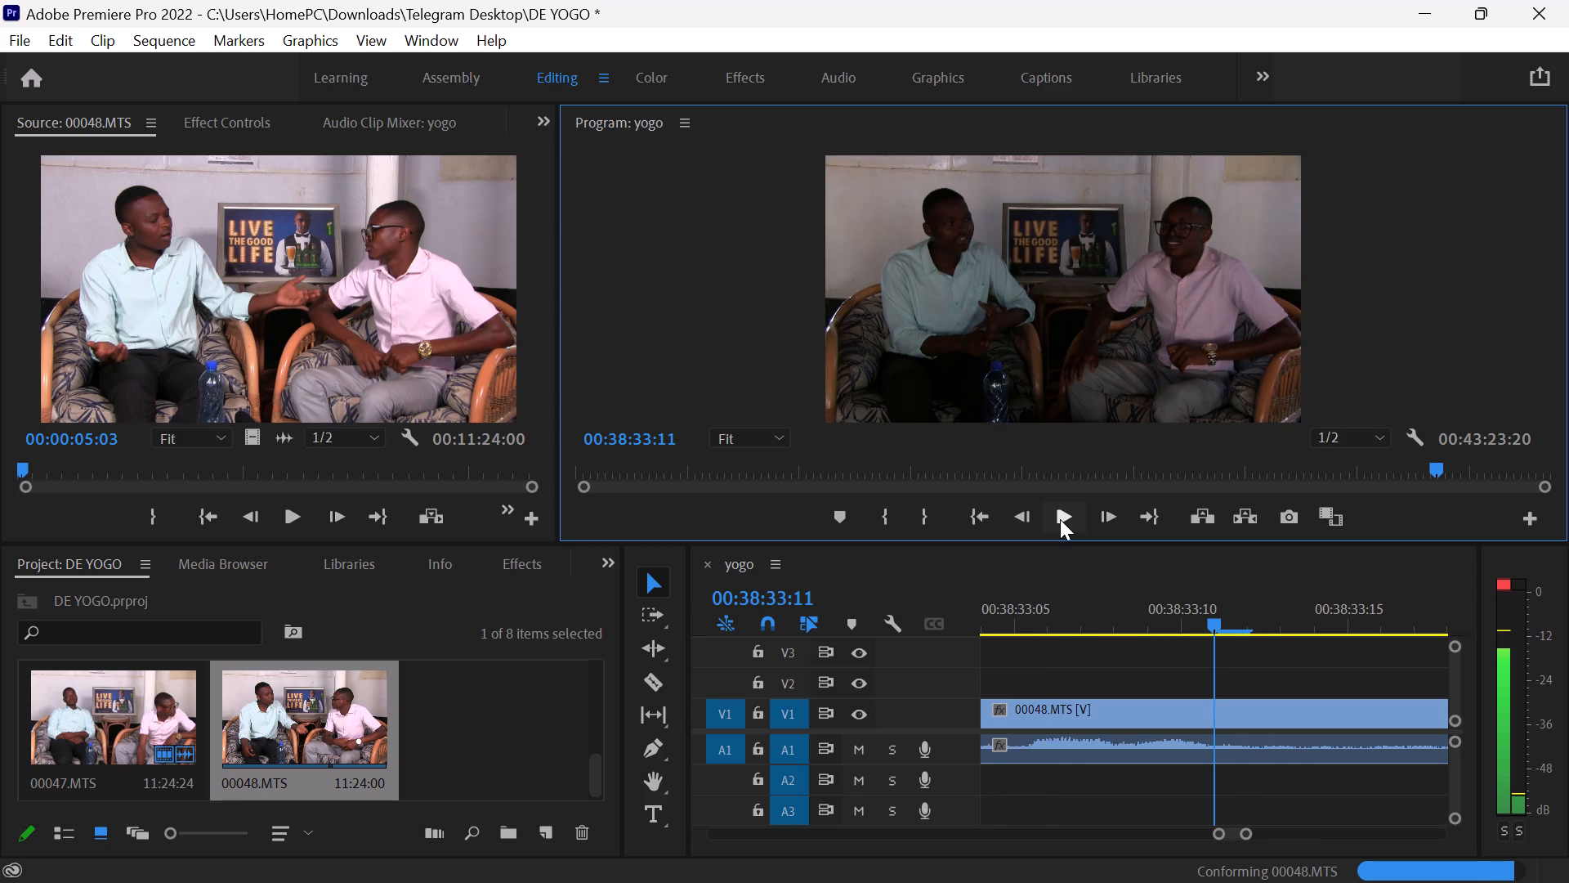
key("Left")
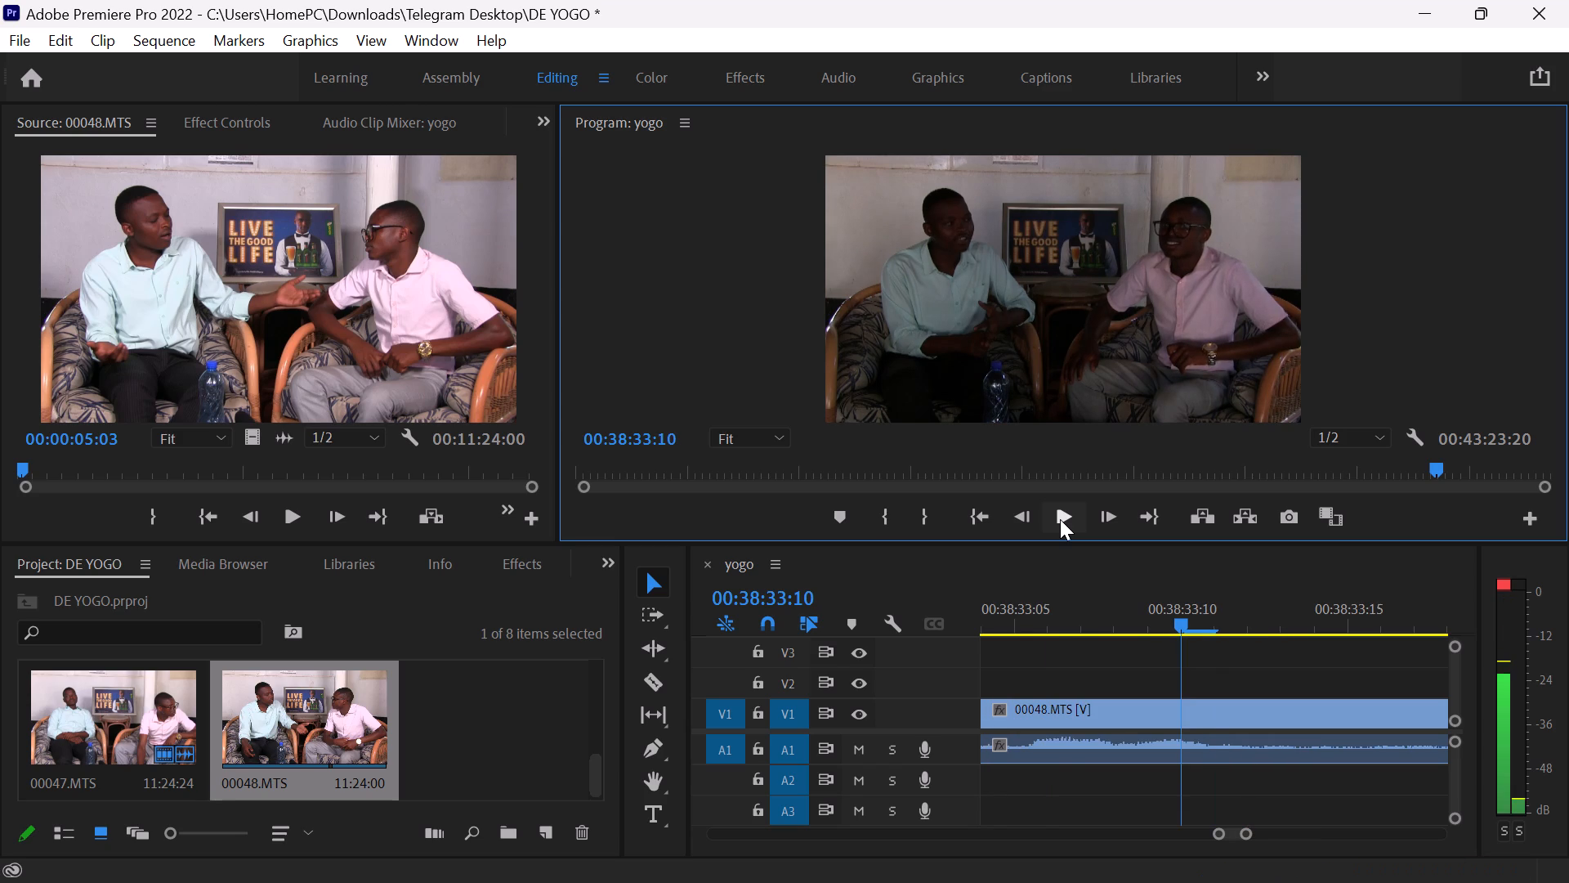
key("Left")
key("Left")
key("Left")
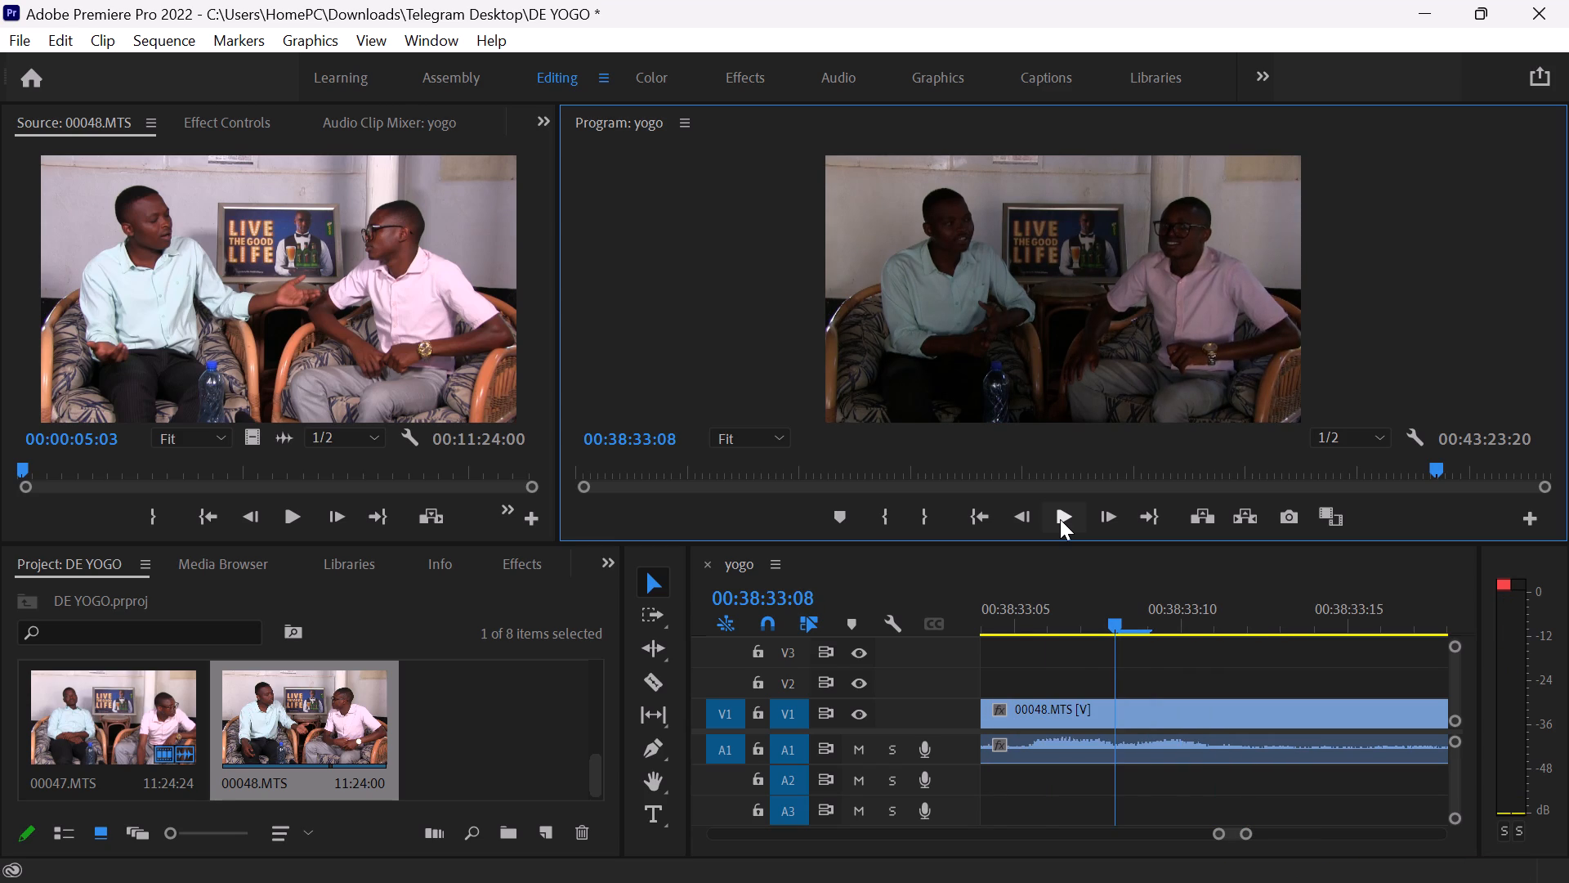
key("Left")
key("Left")
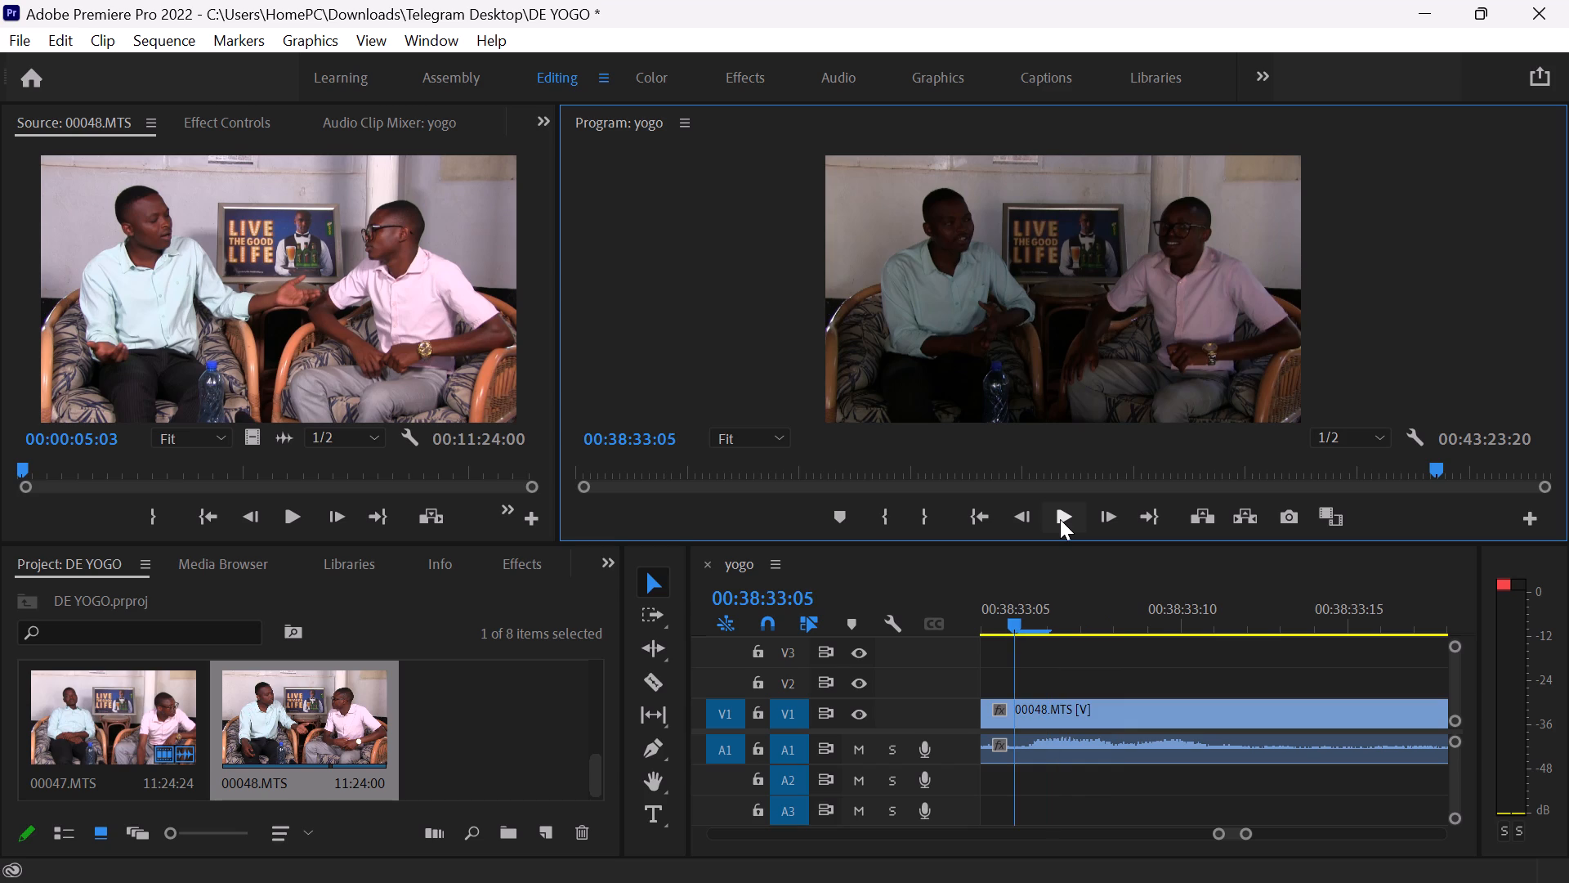
key("Left")
key("Left")
key("Left")
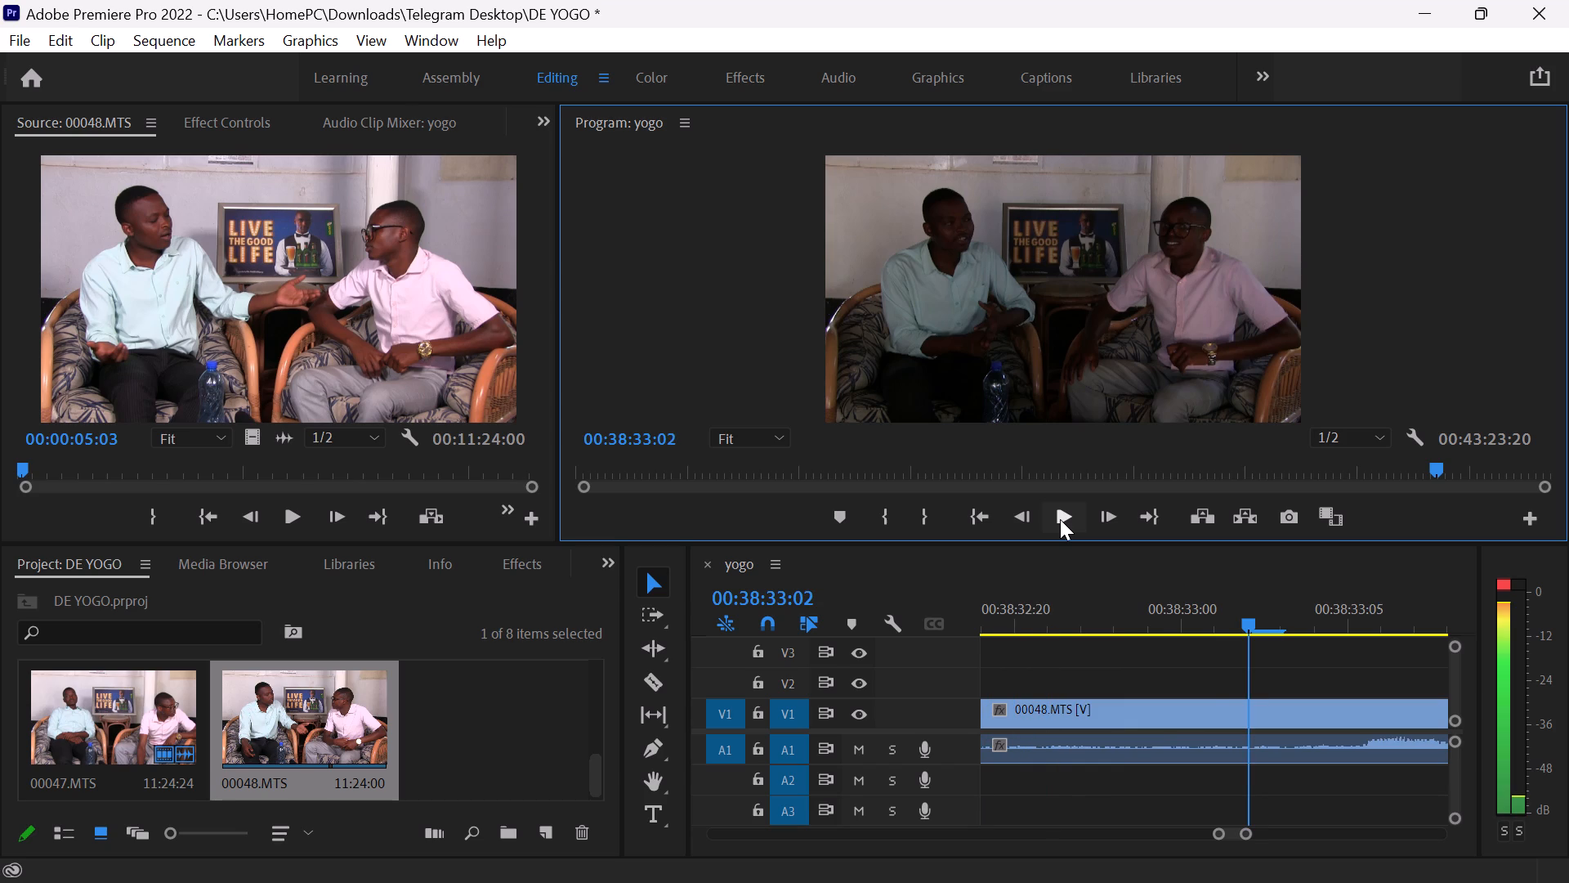
key("Left")
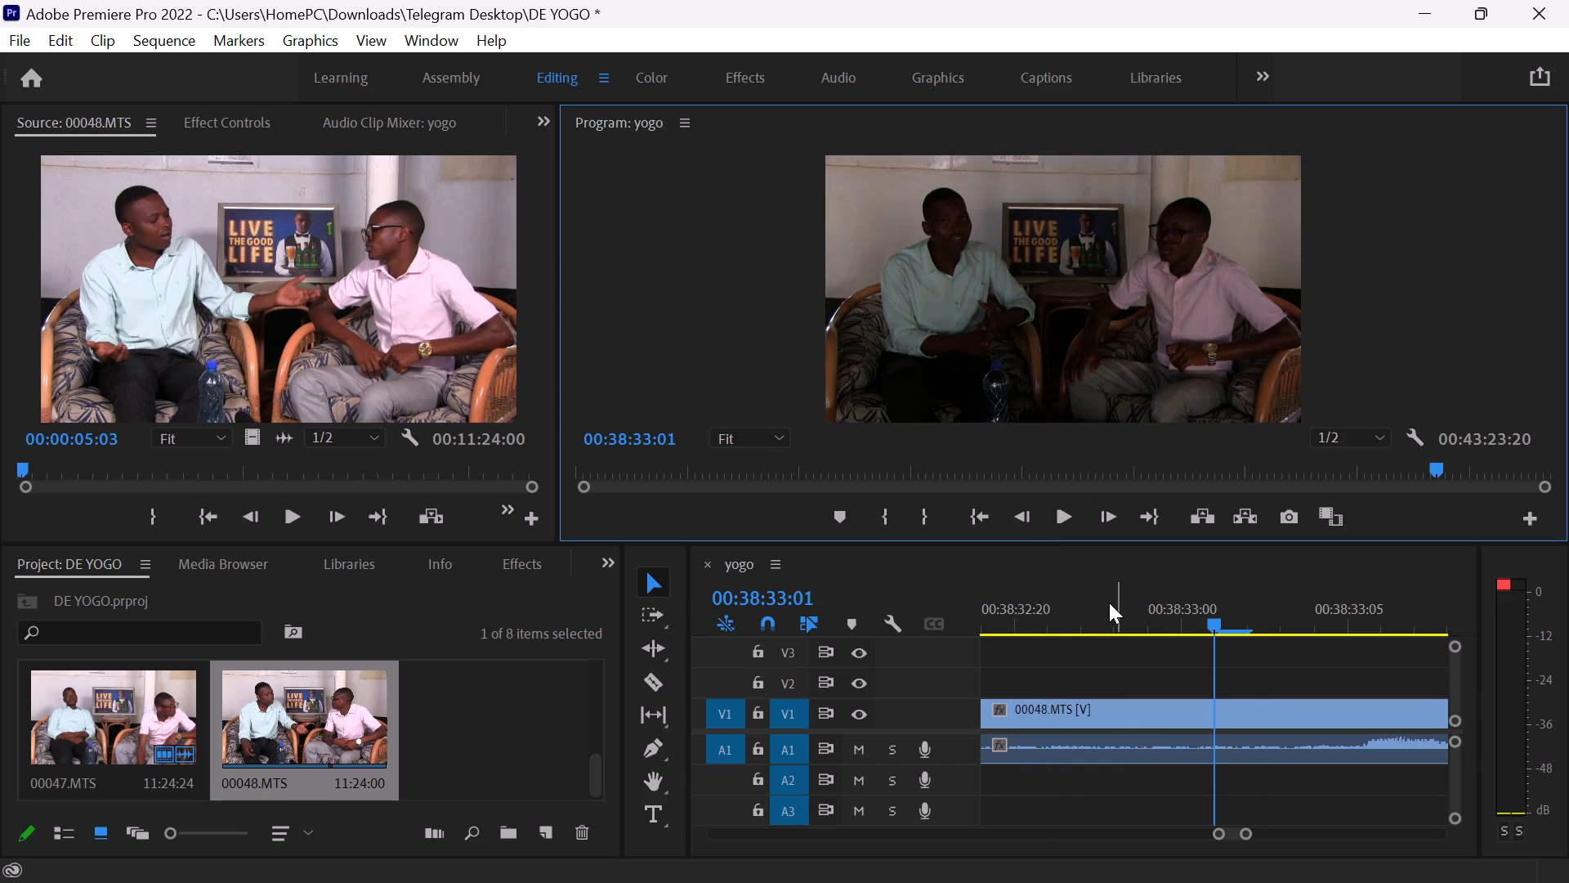
key("Left")
key("Left")
key("Left")
key("Left")
key("Left")
key("Left")
key("Left")
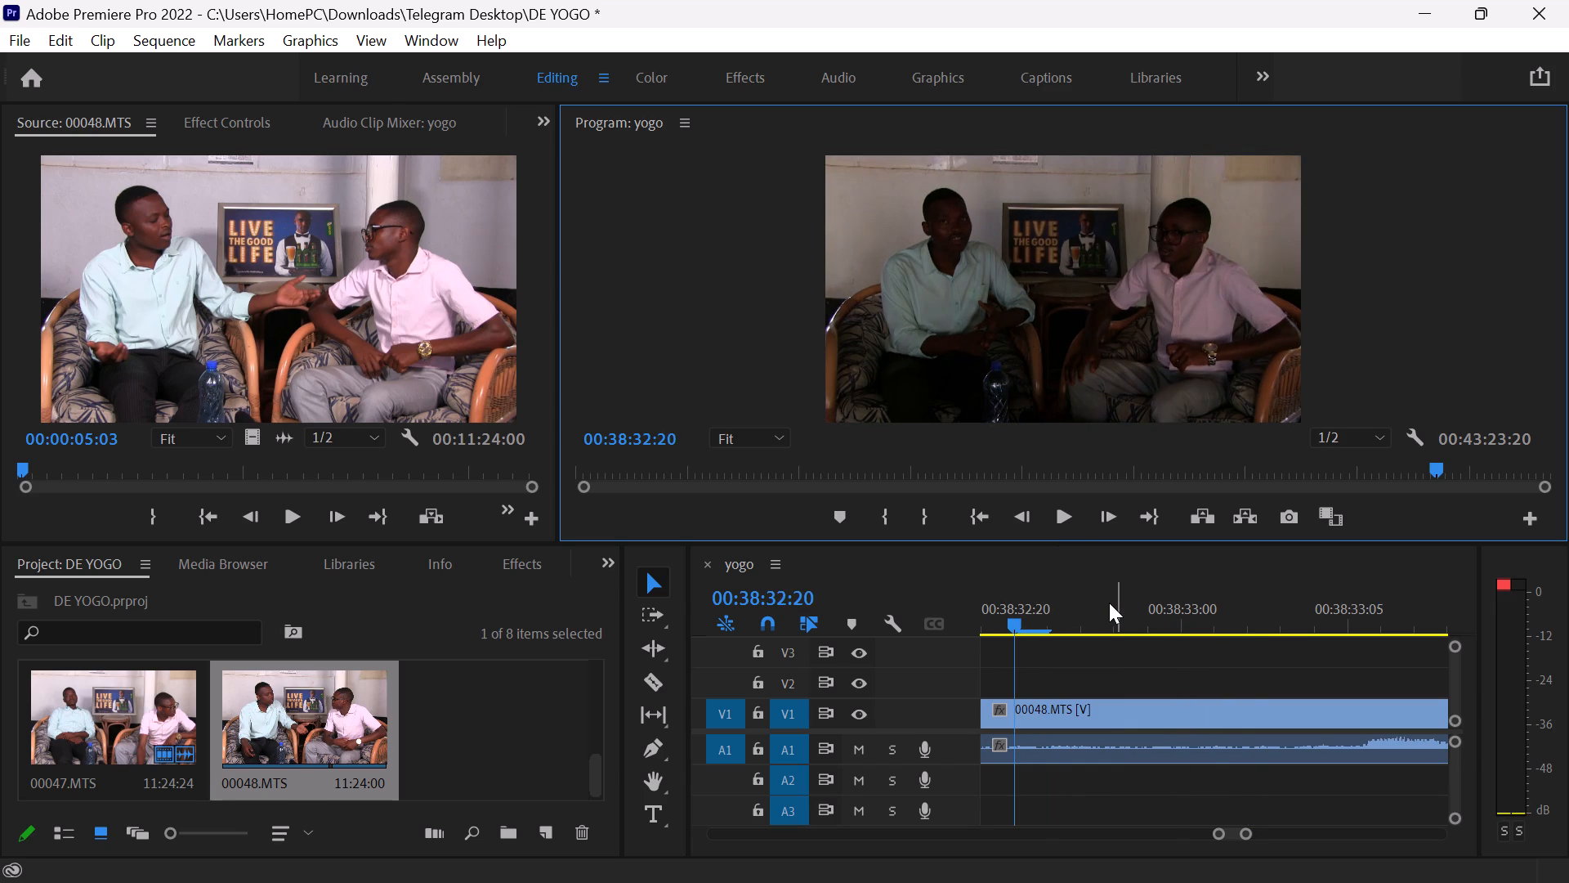
key("Left")
key("Left")
key("Left")
key("Left")
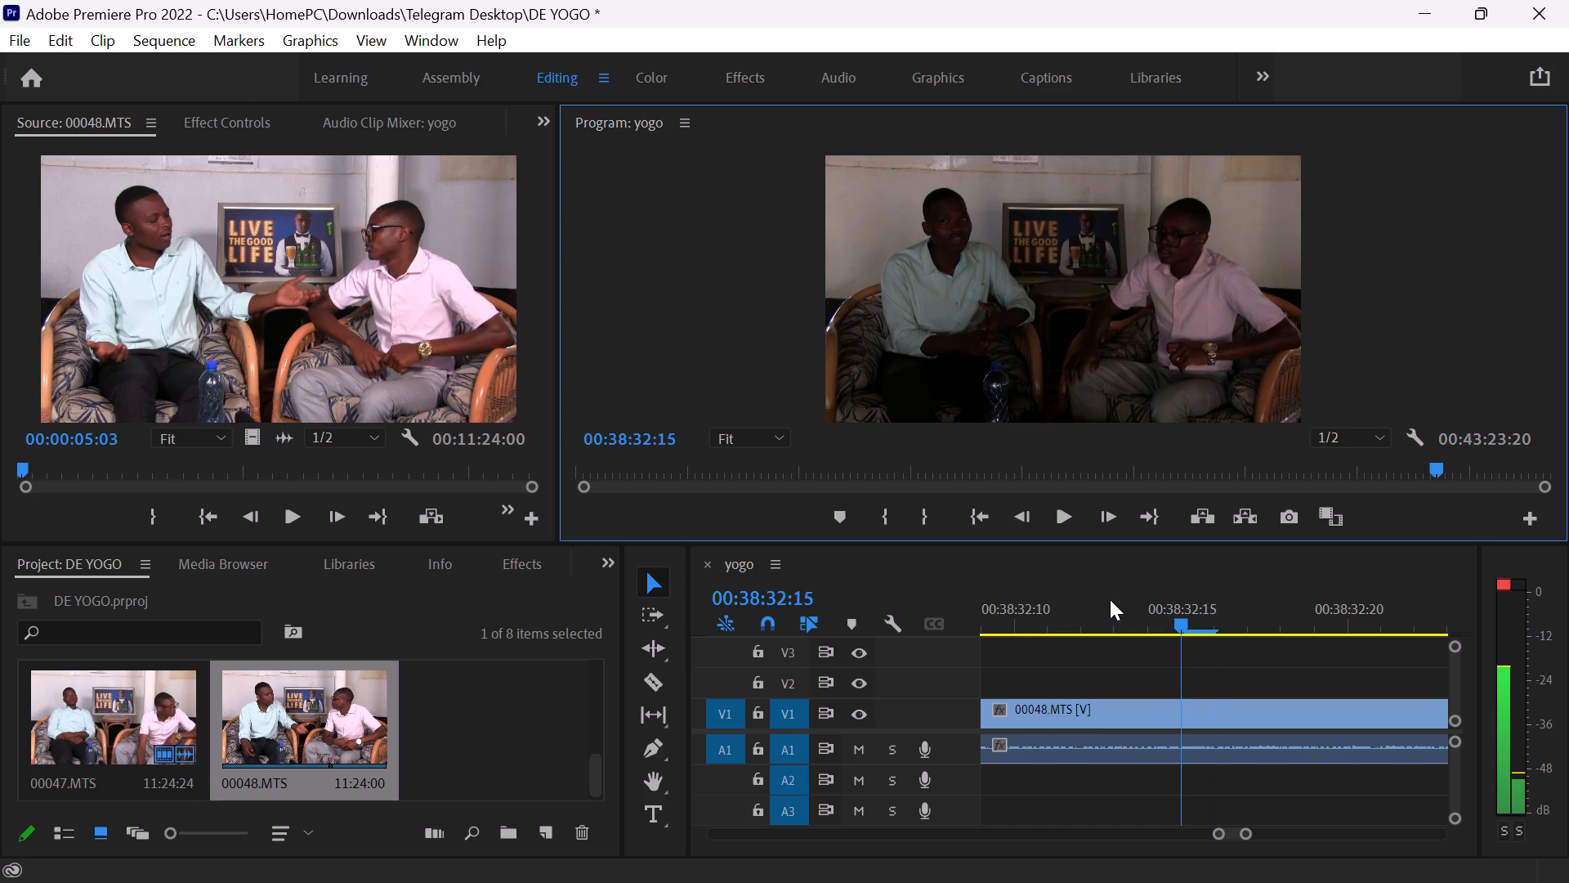
key("Left")
key("Left")
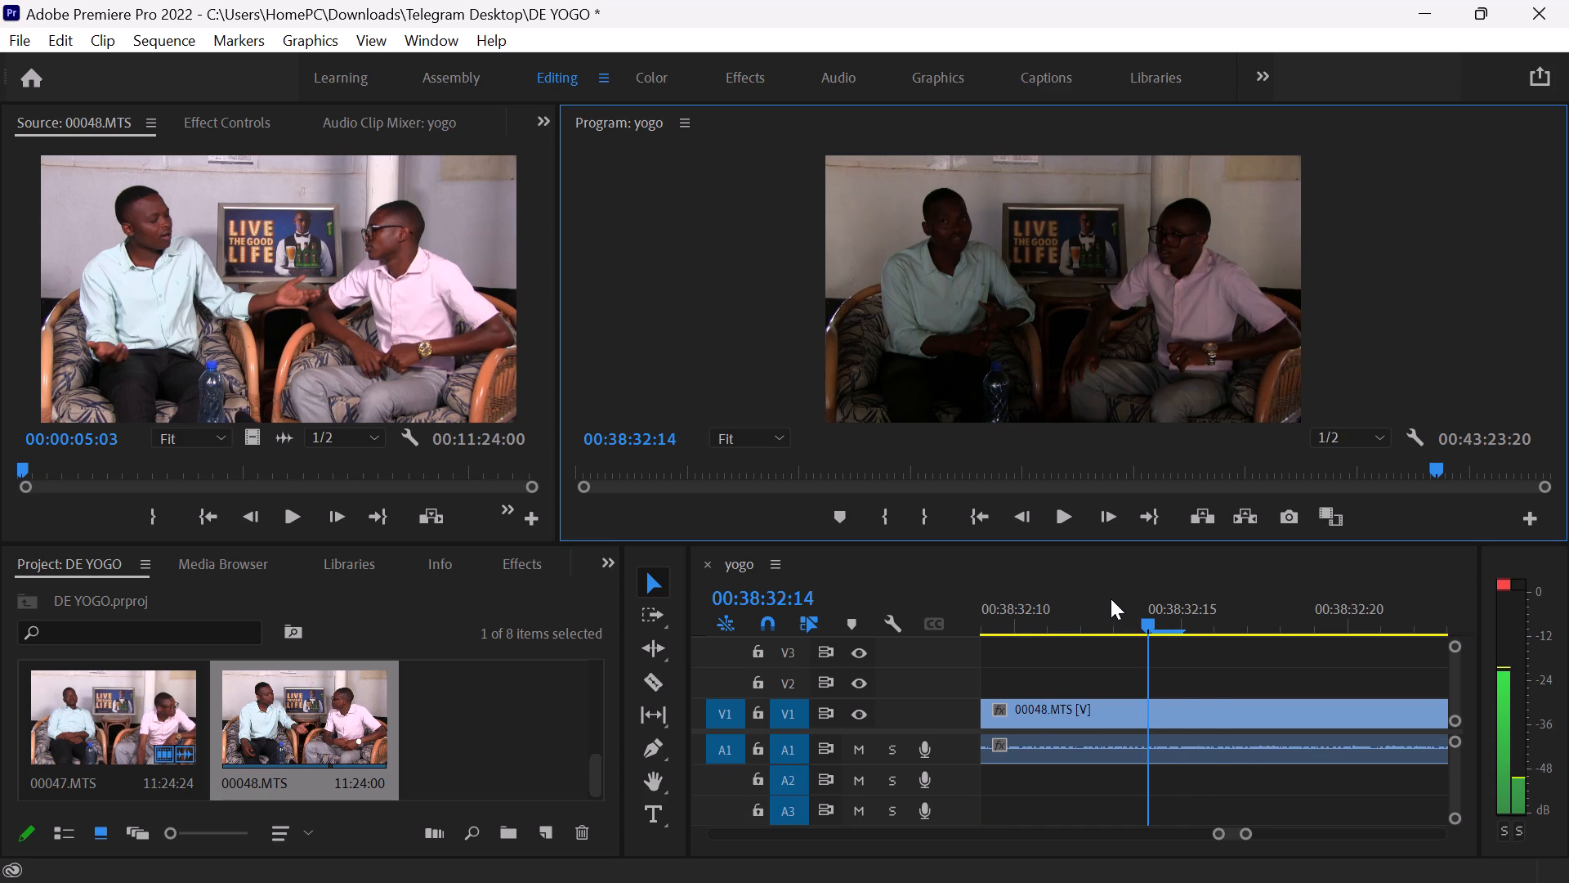
key("Left")
key("Left")
key("Left")
key("Left")
key("Left")
key("Left")
key("Left")
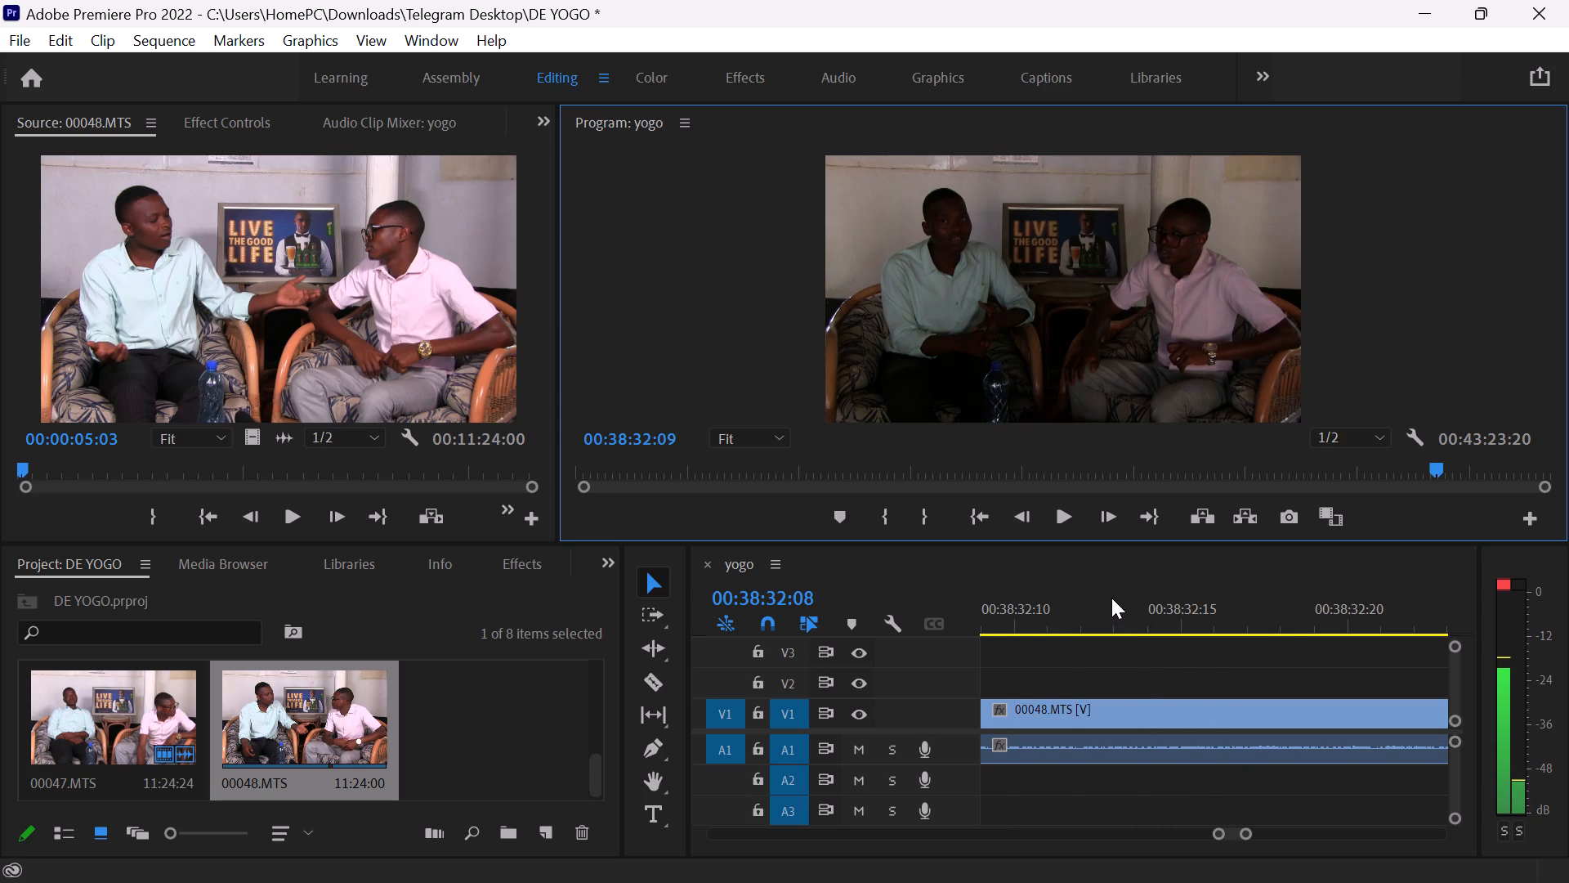
key("Left")
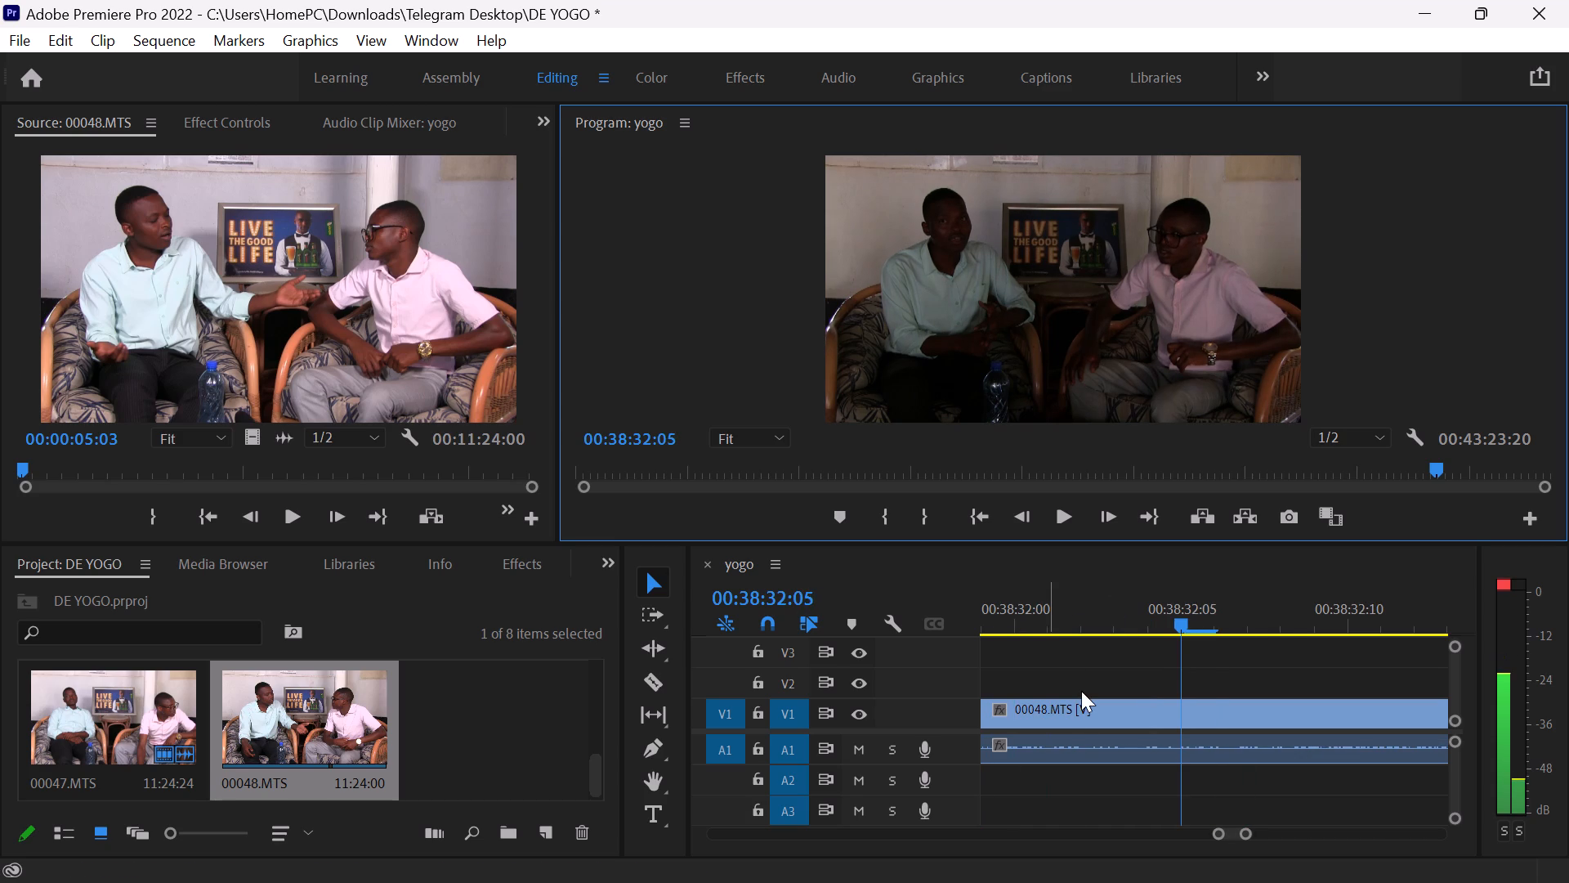
Select the 00048.MTS clip in the timeline and play a short stretch from 00:38:32:04 to check the dim passage.
left_click(1093, 707)
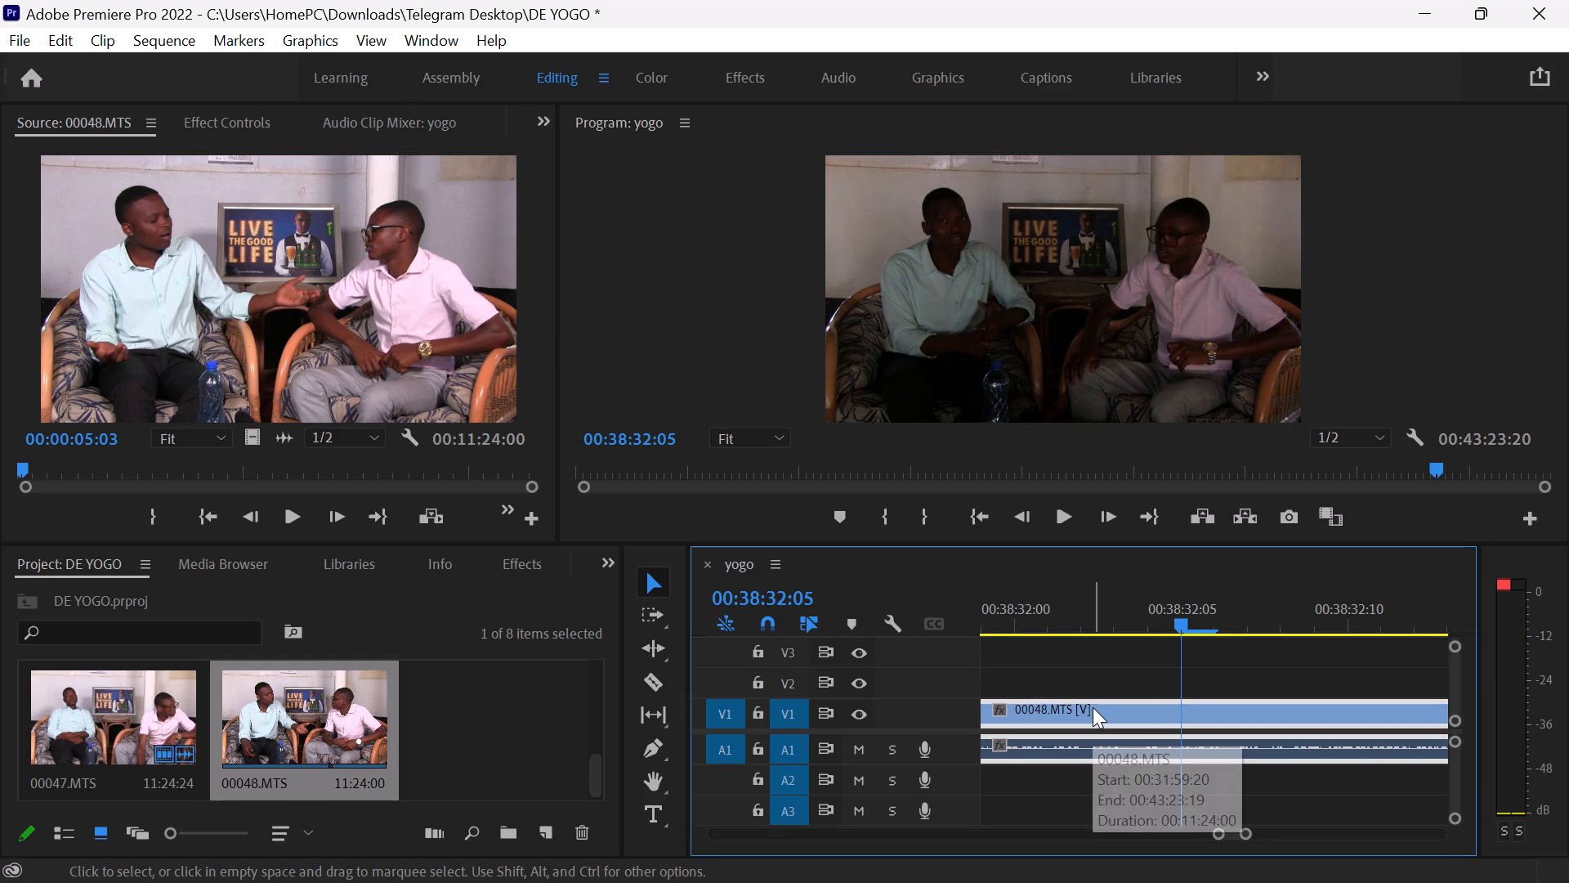
key("Left")
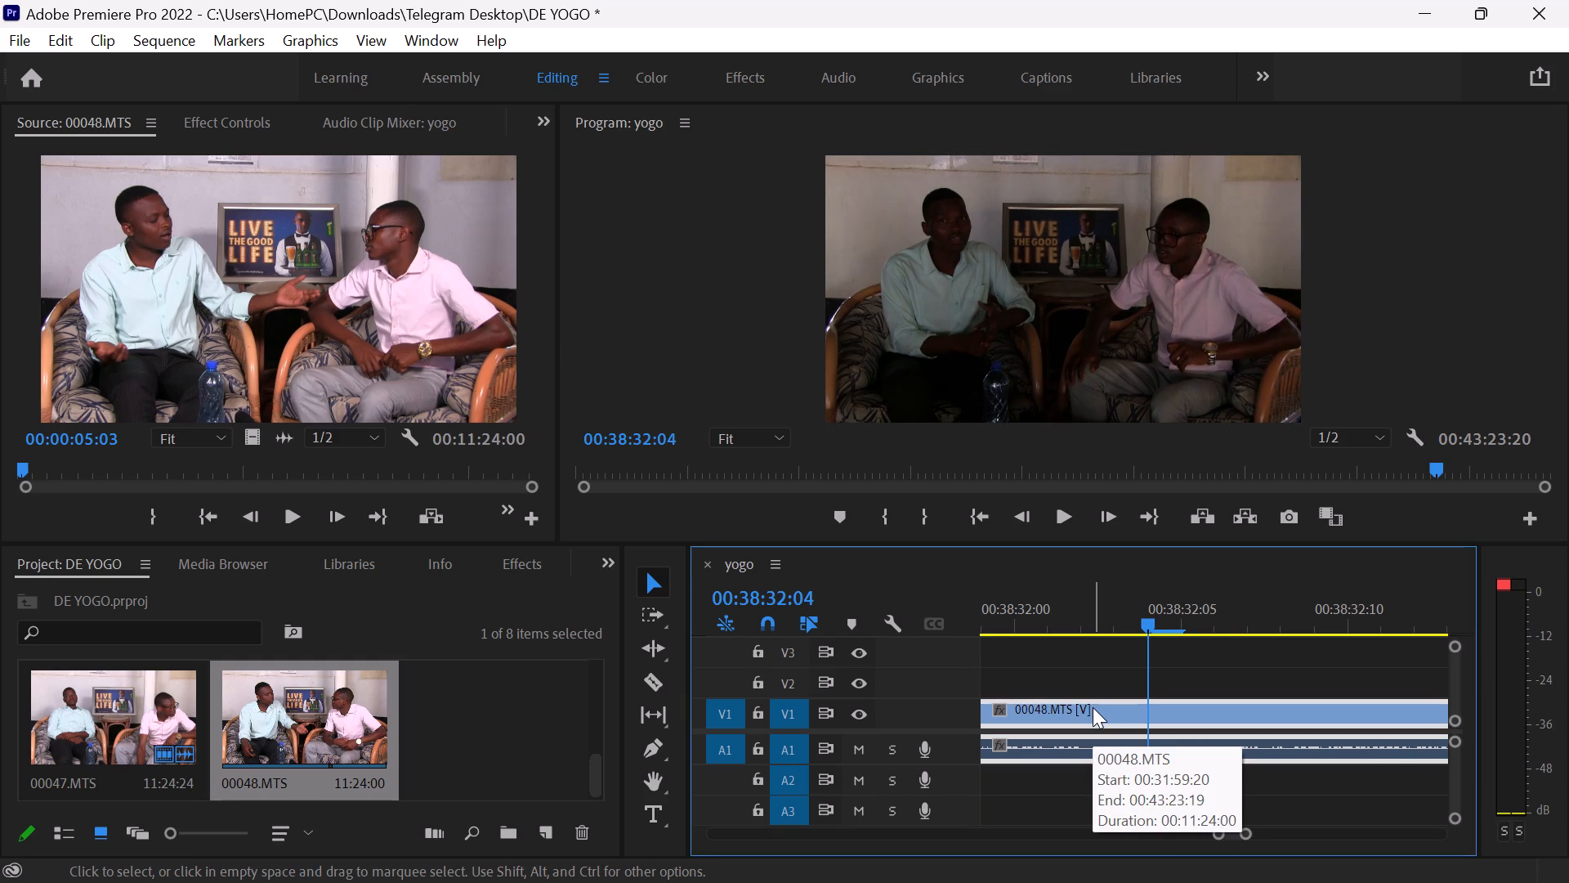
key("space")
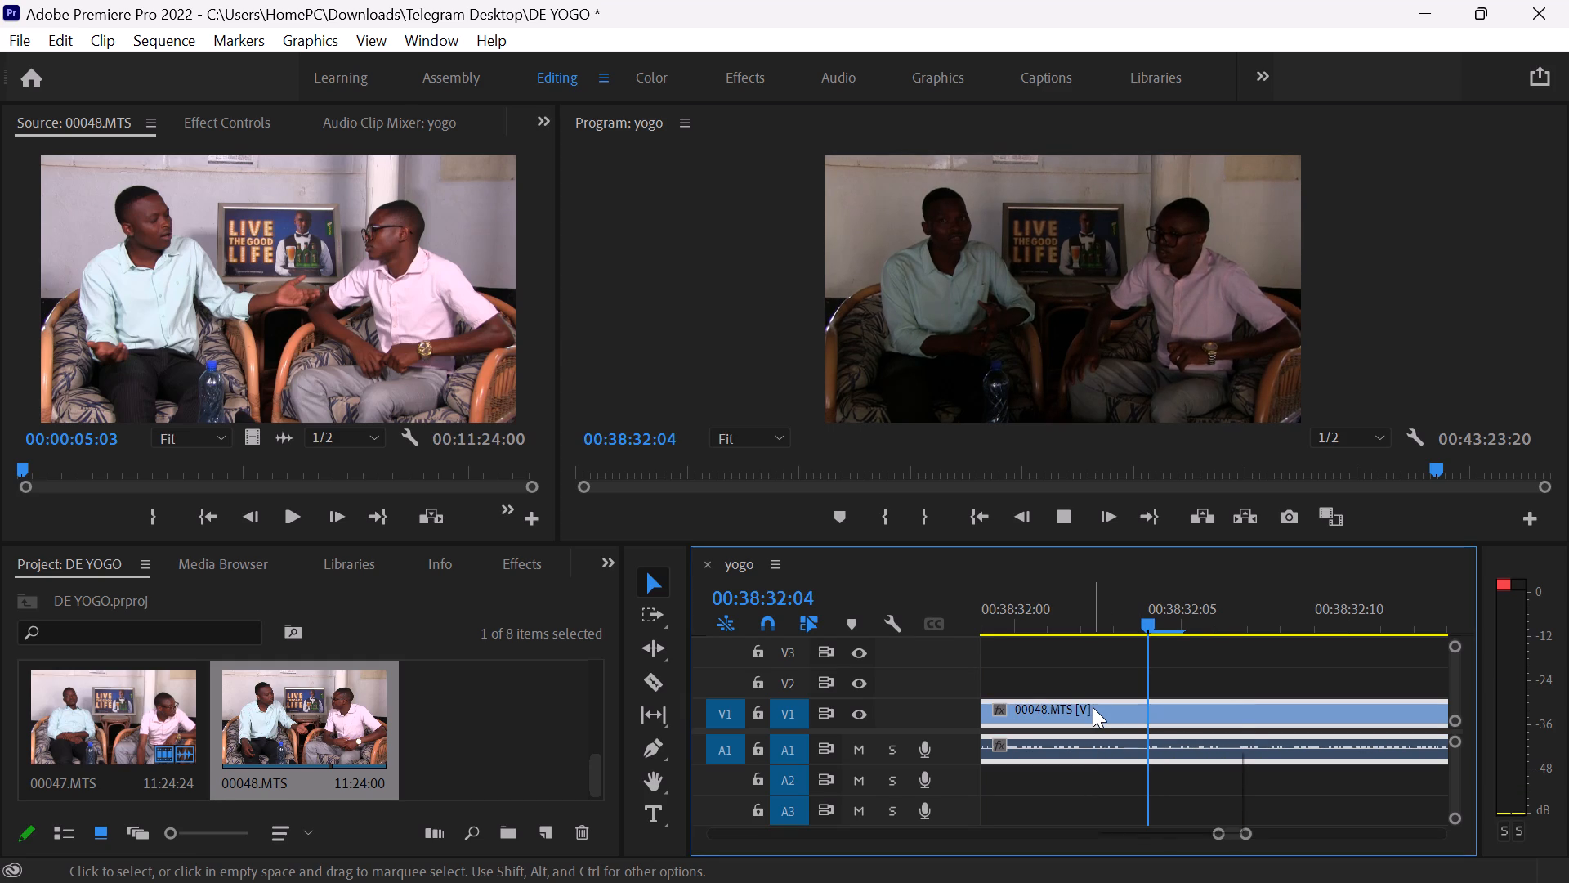
key("space")
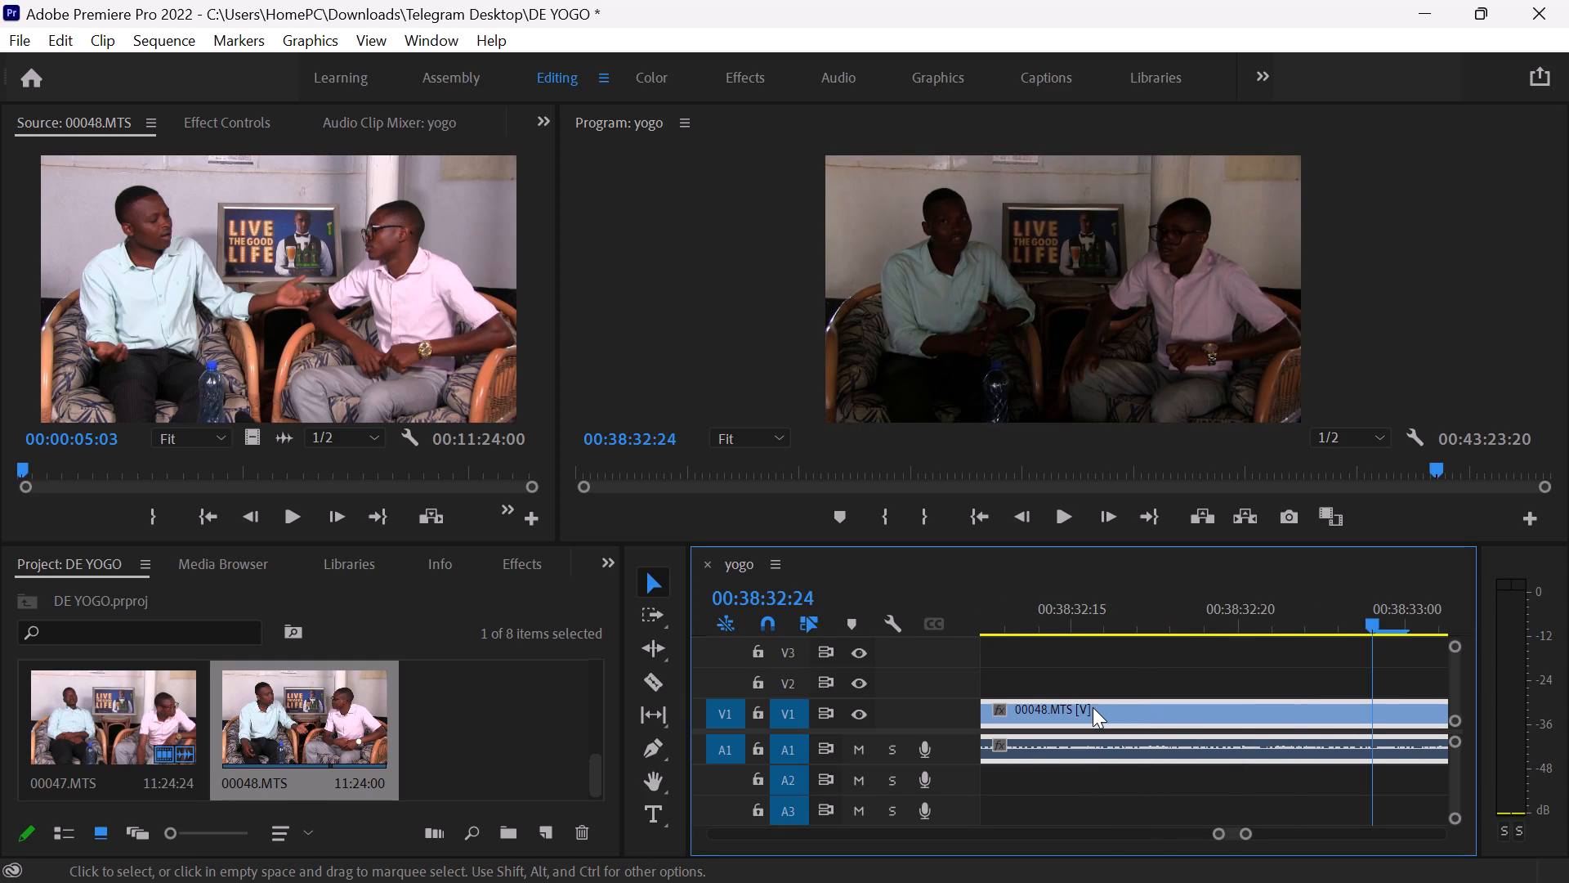
Move the playhead back to 00:38:31:16 and replay the dim passage of 00048.MTS up to 00:38:34:01.
key("space")
key("Left")
key("Left")
key("Left")
key("Left")
key("Left")
key("Left")
key("Left")
key("Left")
key("Left")
key("Left")
key("Left")
key("Left")
key("Left")
key("Left")
key("Left")
key("Left")
key("Left")
key("Left")
key("Left")
key("Left")
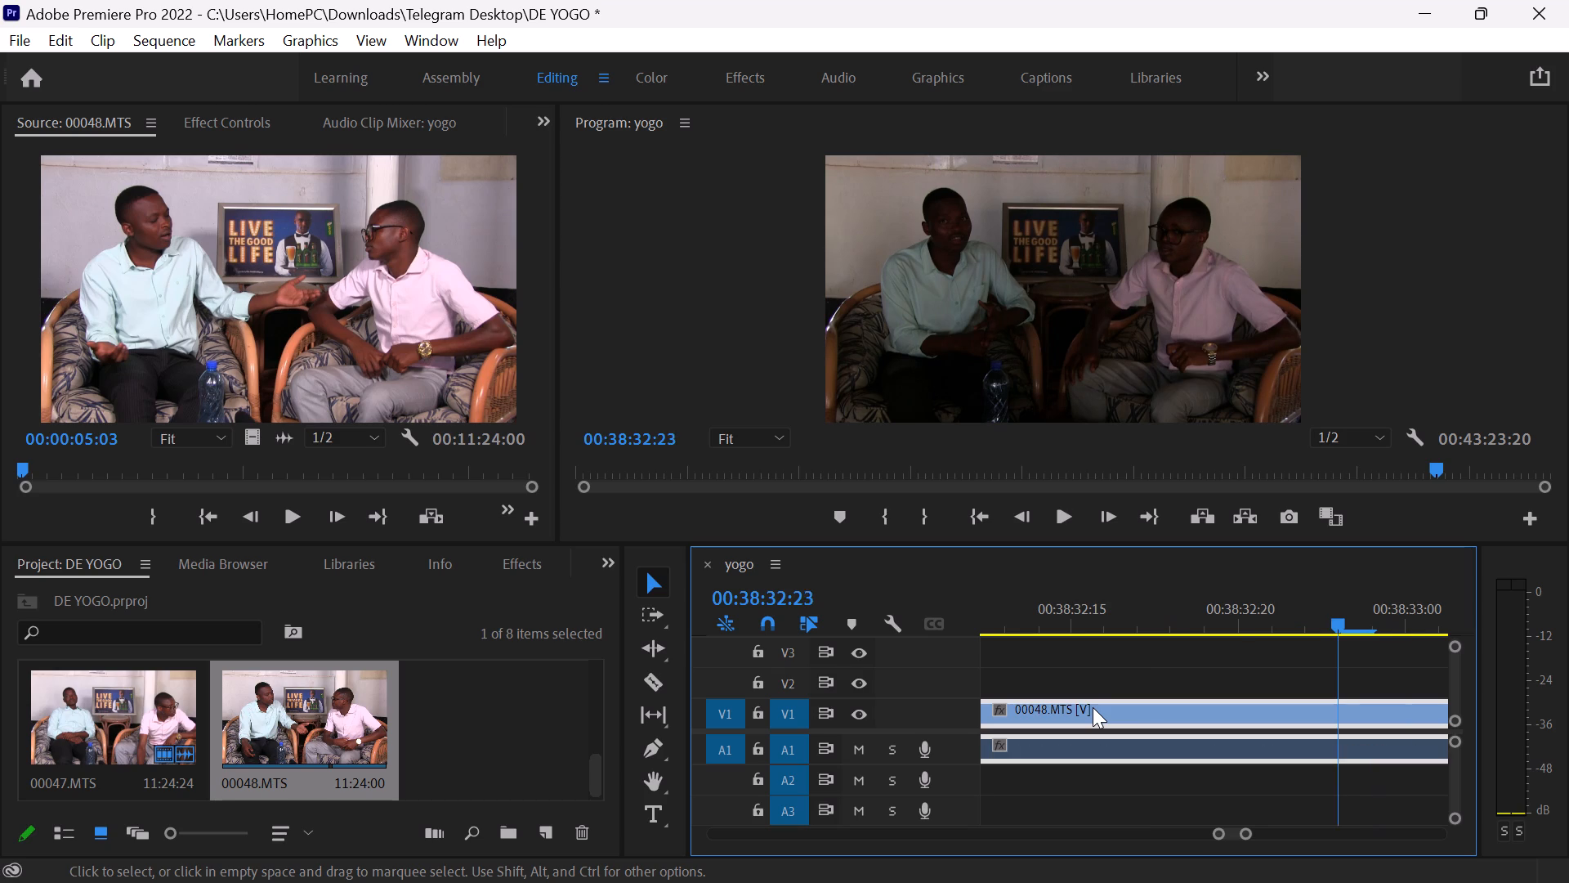
key("Left")
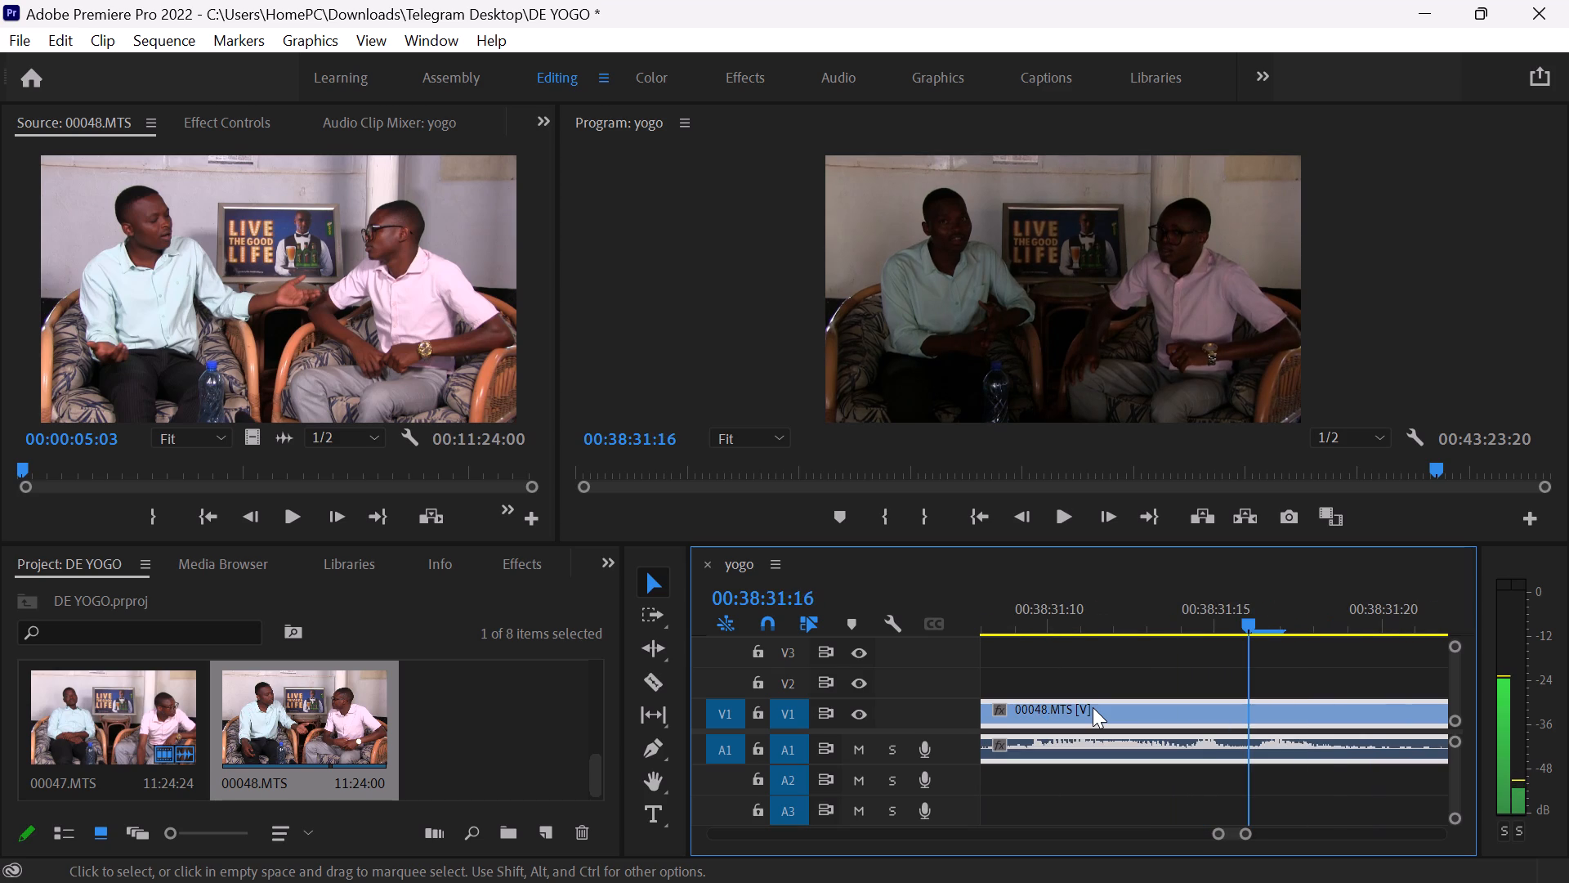
key("space")
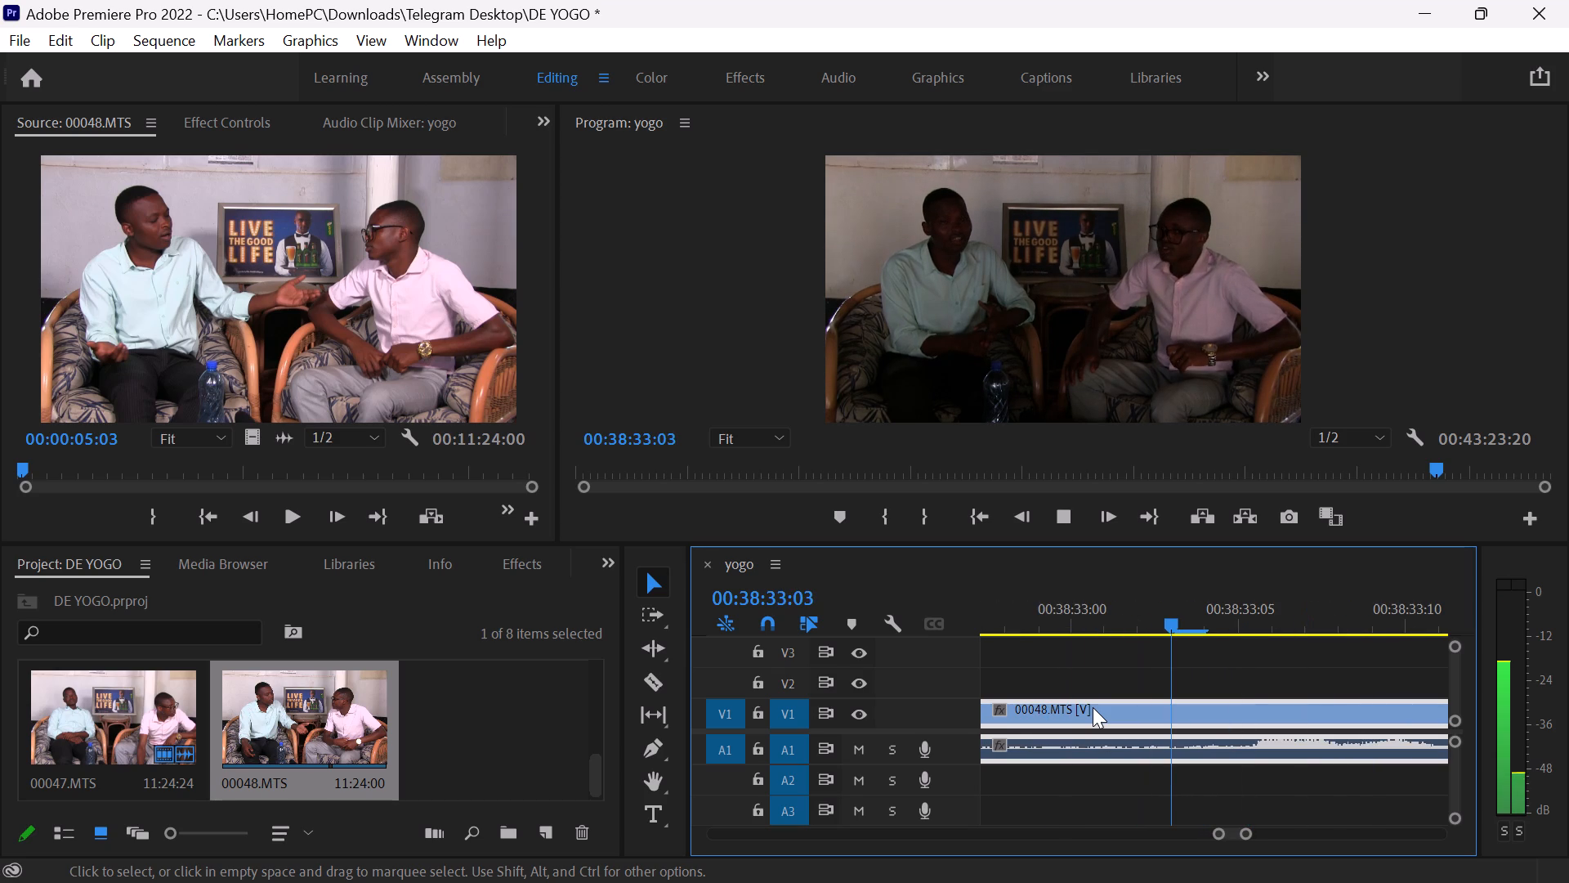
key("space")
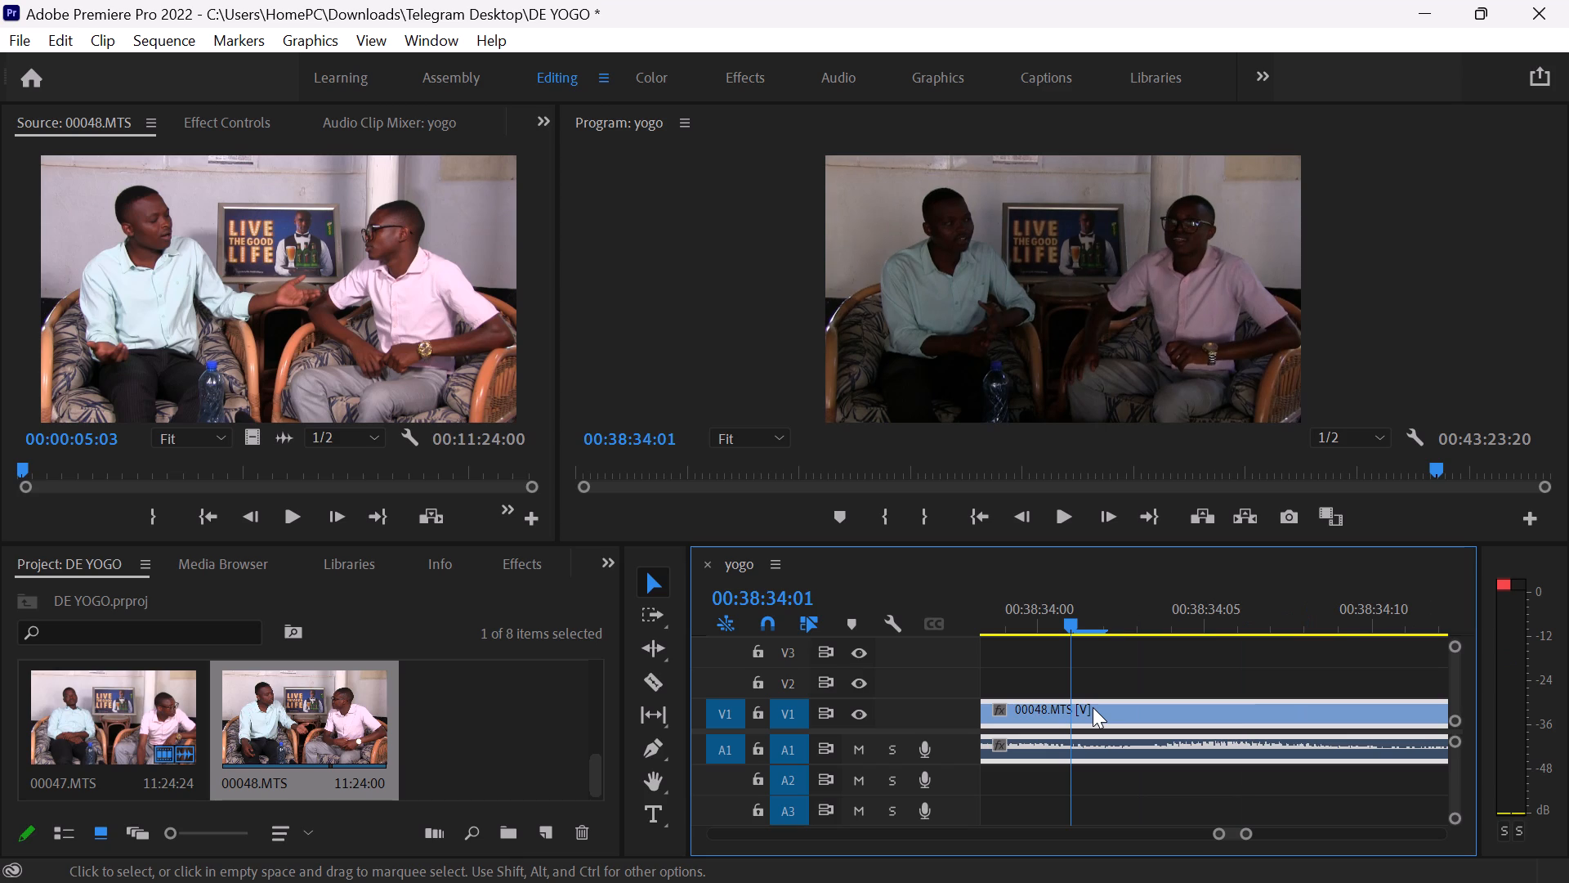
Move the playhead back through 00048.MTS to 00:38:24:10 to examine the footage before the dim passage.
key("Left")
key("Left")
key("Left")
key("Left")
key("Left")
key("Left")
key("Left")
key("Left")
key("Left")
key("Left")
key("Left")
key("Left")
key("Left")
key("Left")
key("Left")
key("Left")
key("Left")
key("Left")
key("Left")
key("Left")
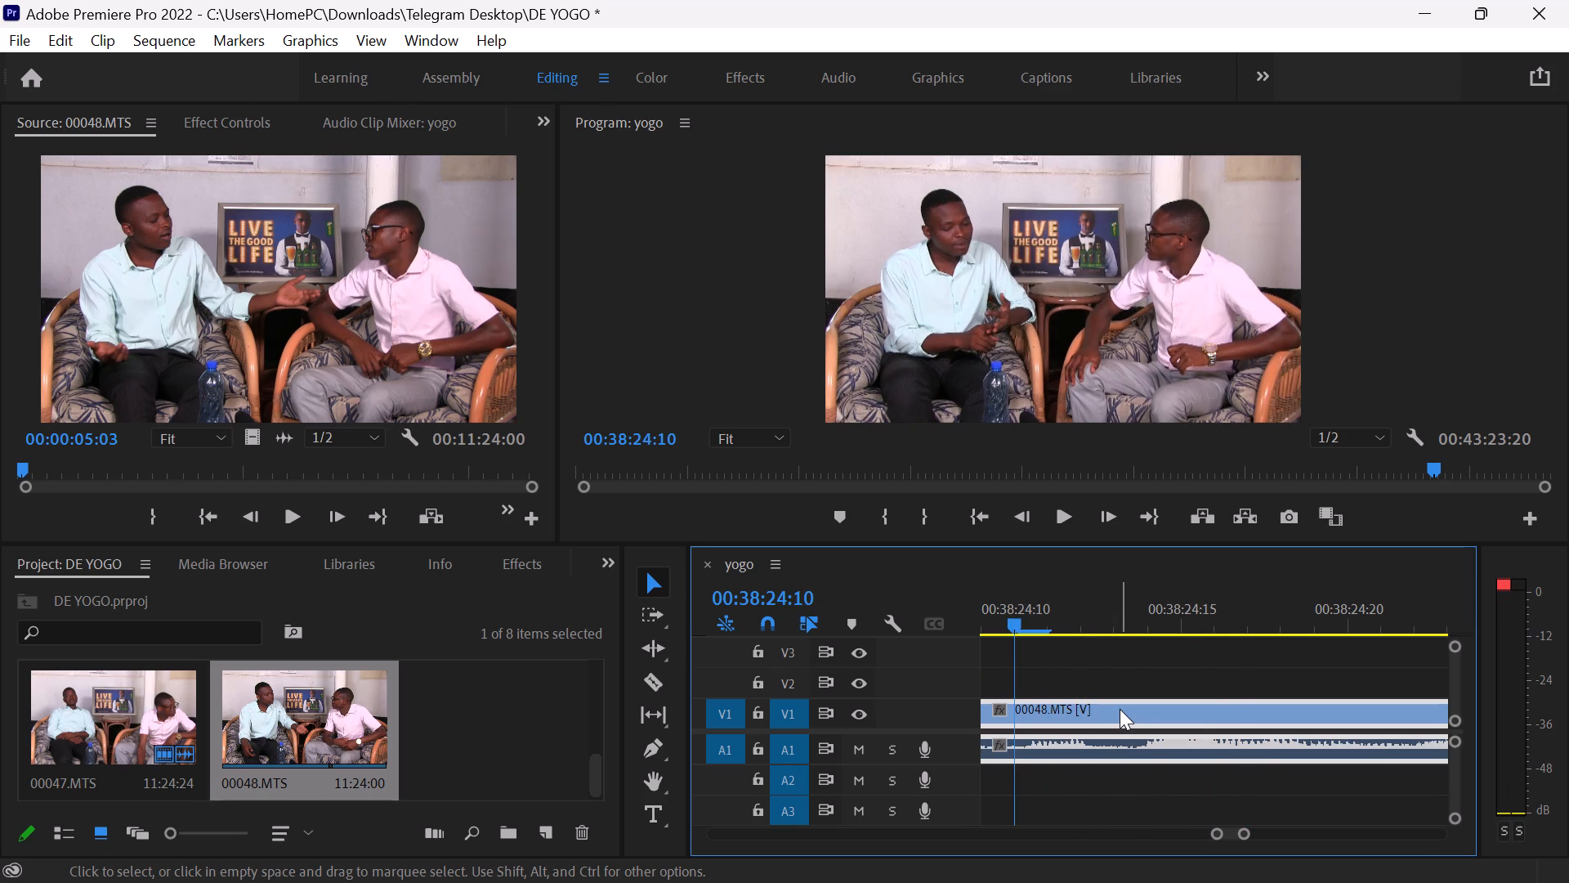
Step forward frame by frame from 00:38:24:10 to 00:38:24:21 to examine the bright footage of 00048.MTS.
key("Right")
key("Right")
key("Right")
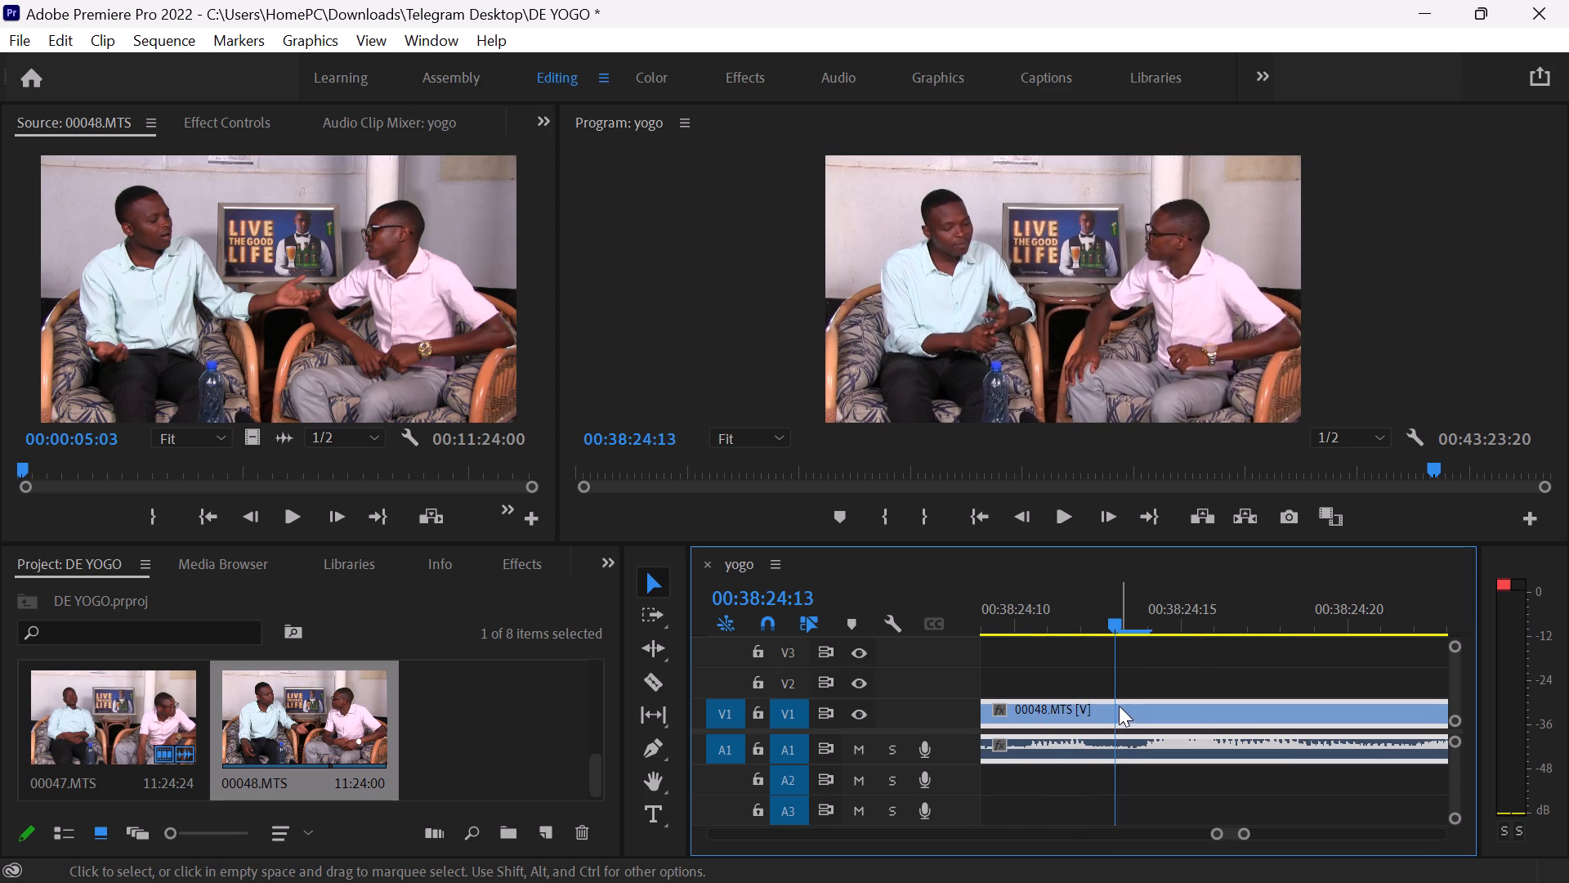
key("Right")
key("Right")
key("Right")
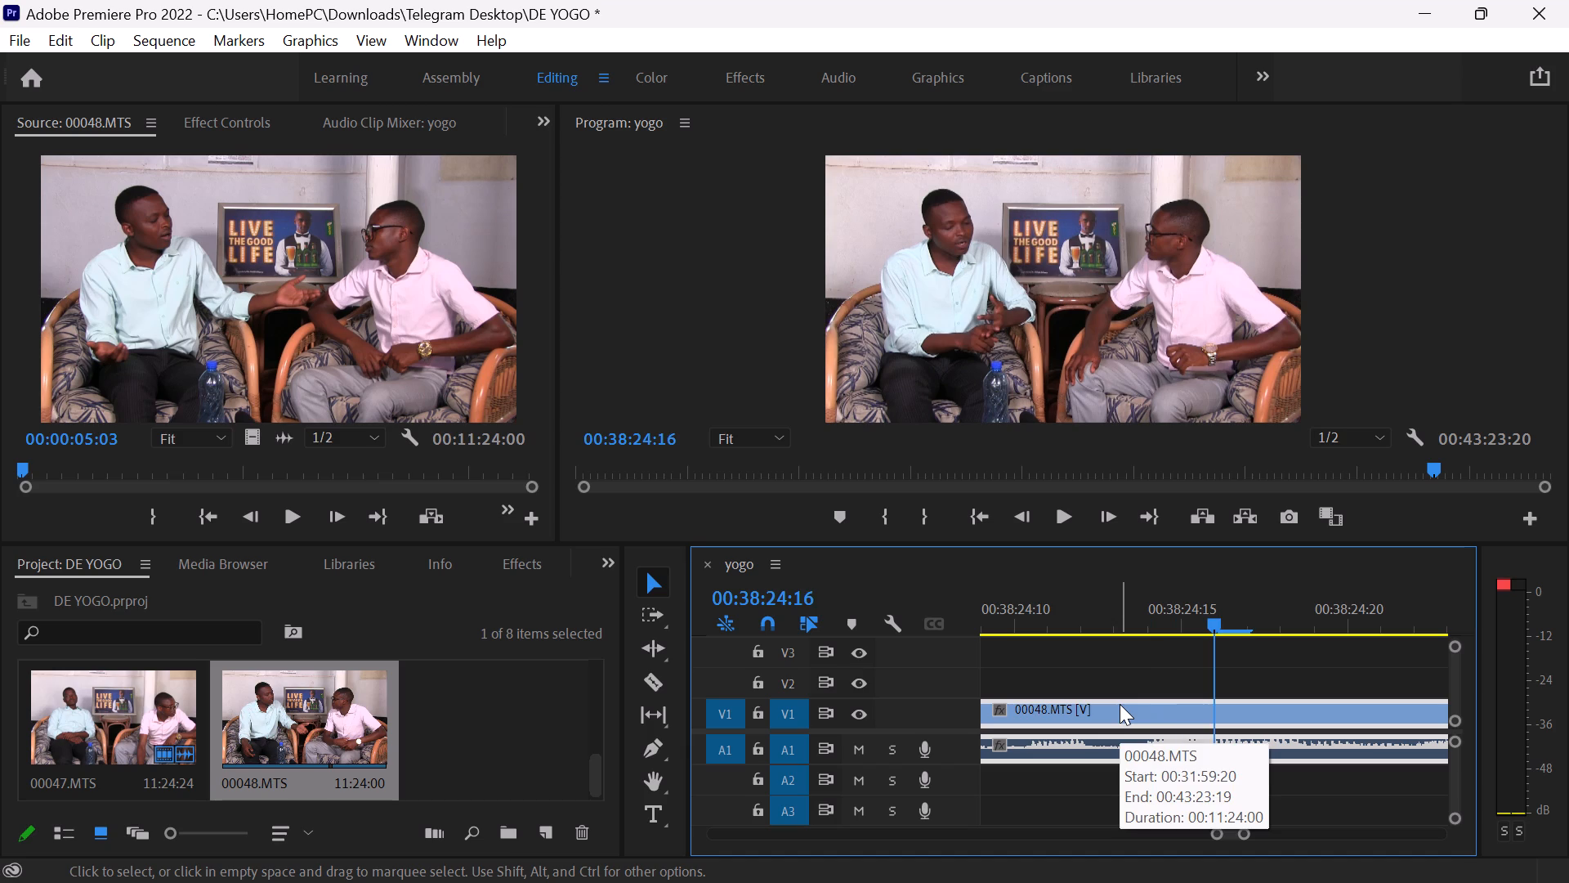
key("Right")
key("Right")
key("Right")
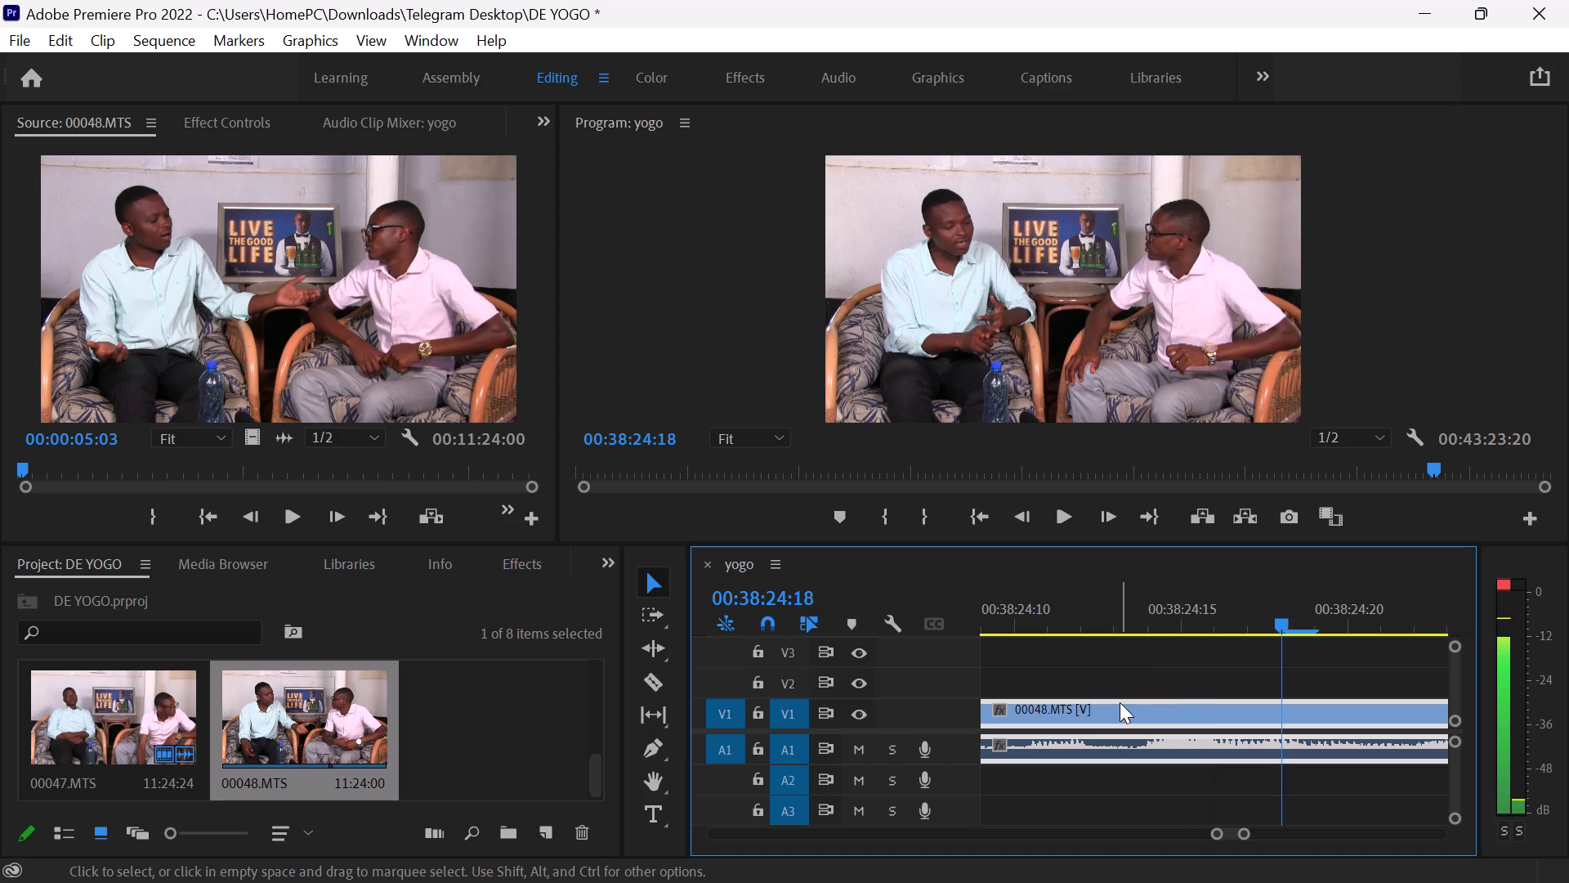
key("Right")
key("Right")
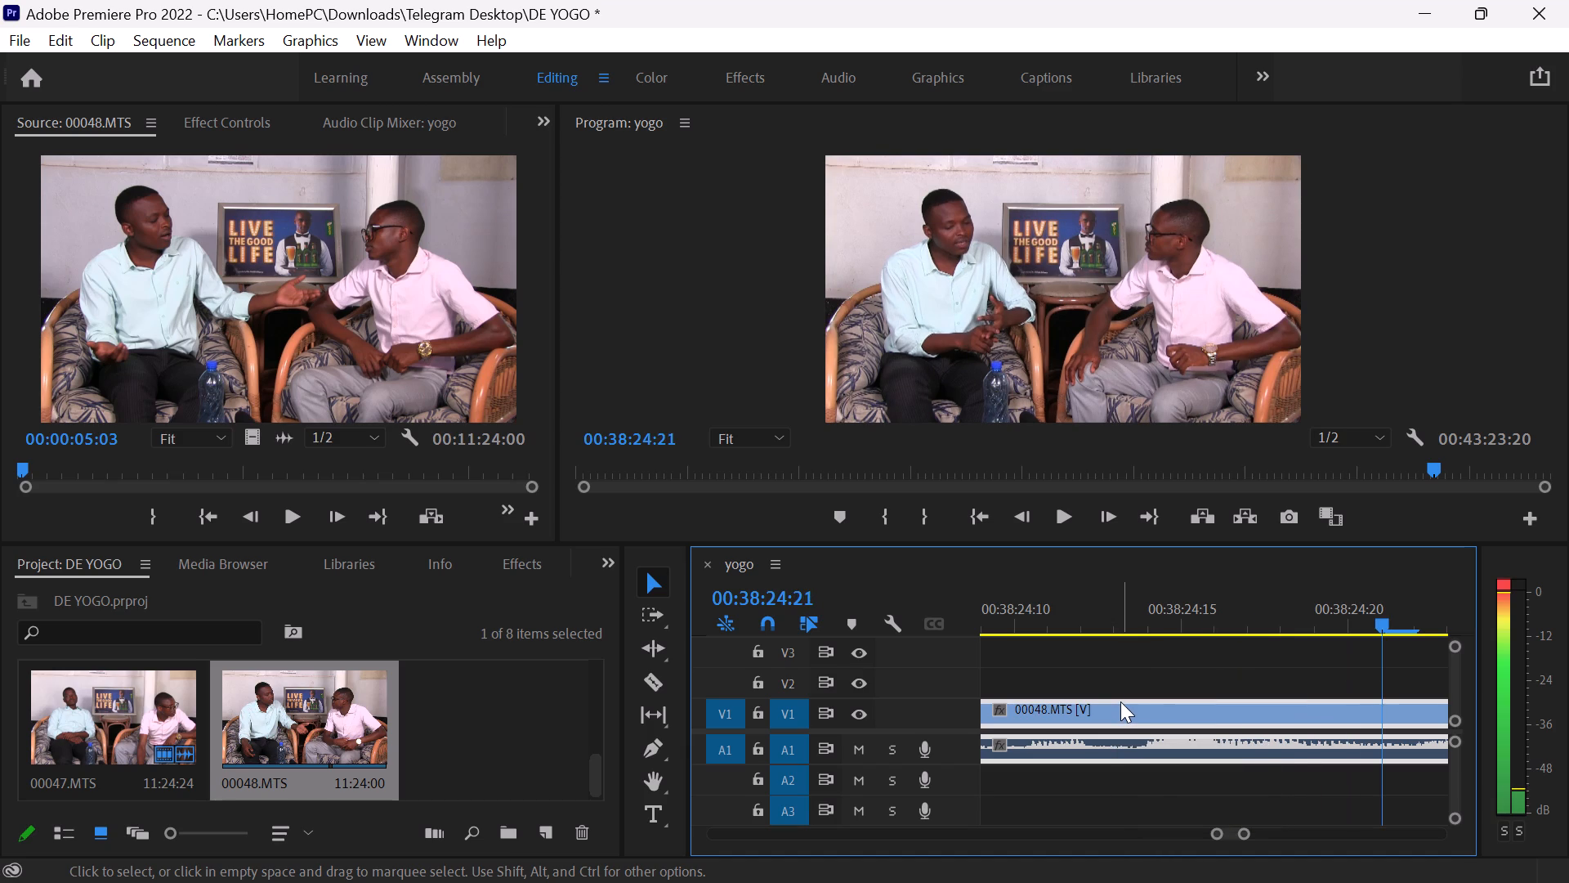
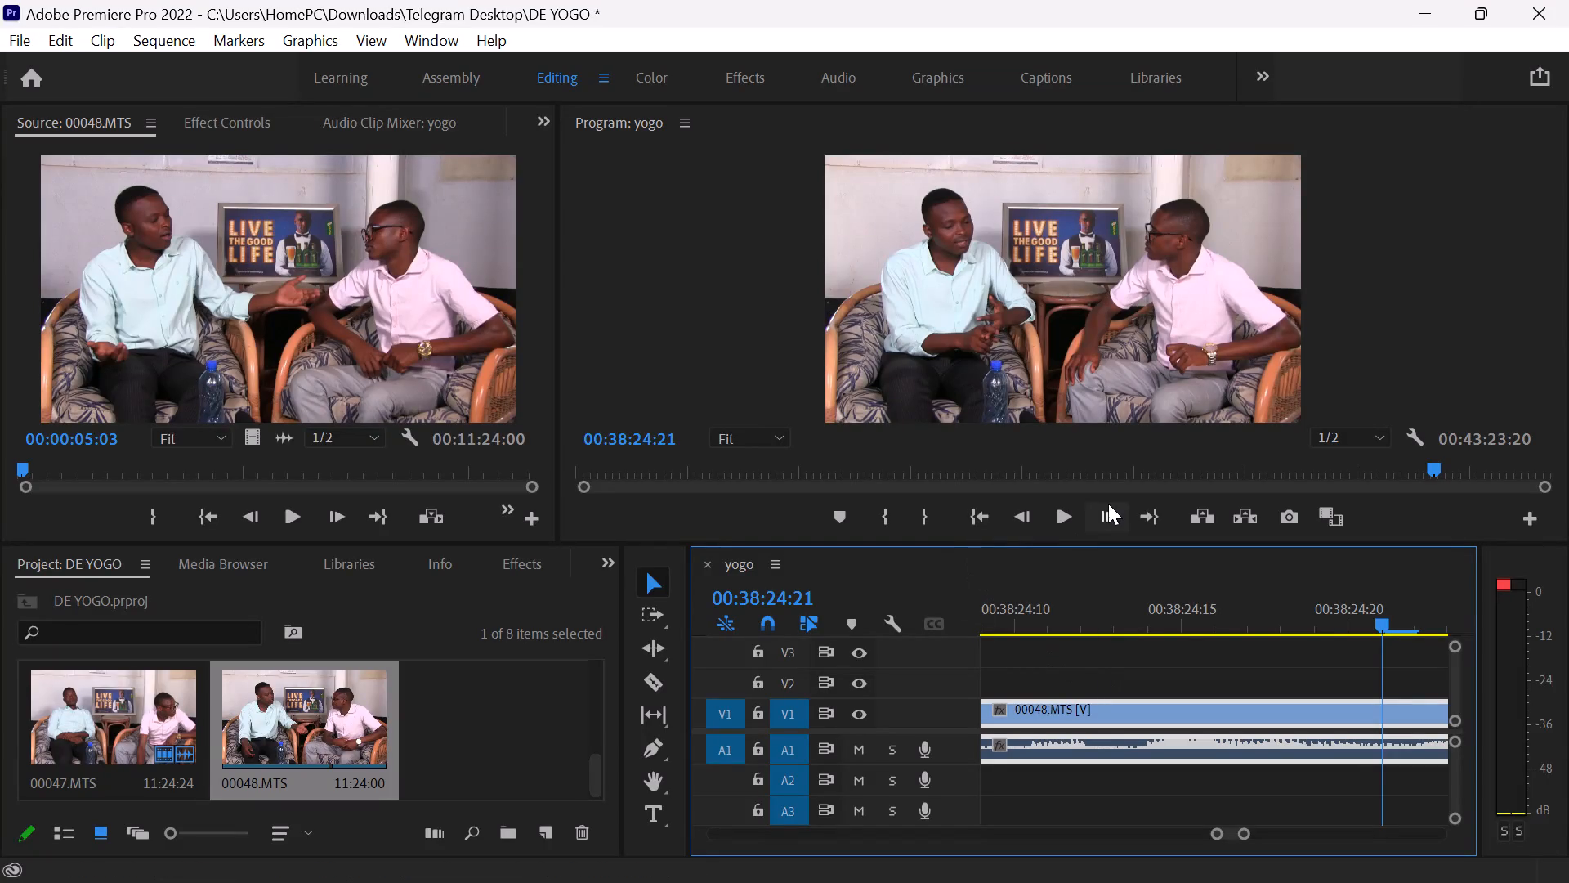
Play 00048.MTS in short stretches from 00:38:24:21, pausing at 00:38:25:17 and 00:38:27:16, to examine where the lighting changes.
left_click(1060, 513)
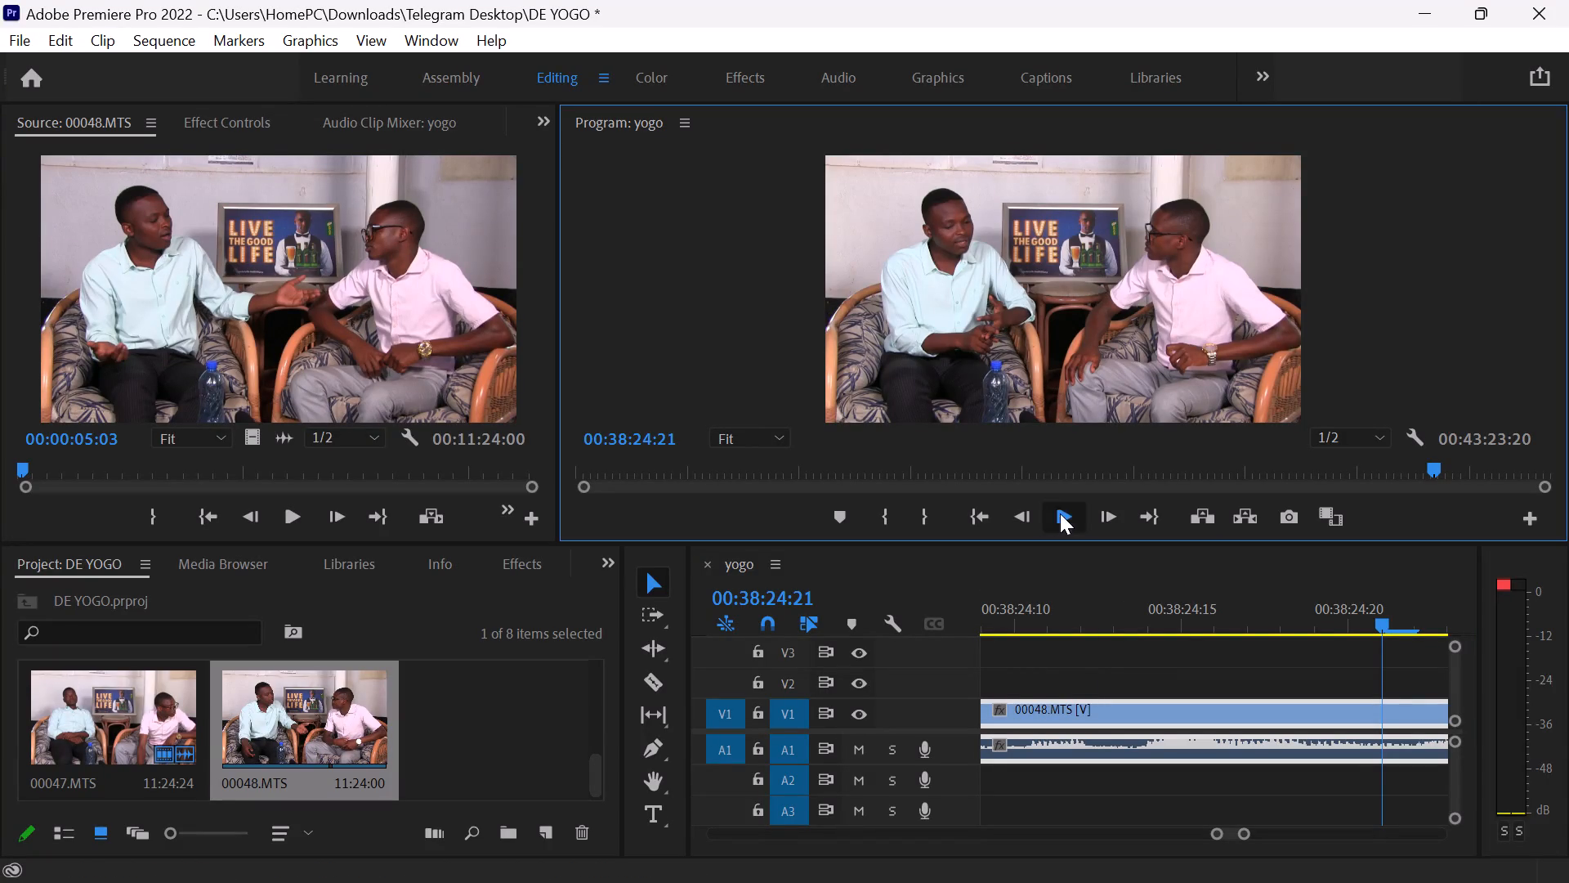
left_click(1060, 513)
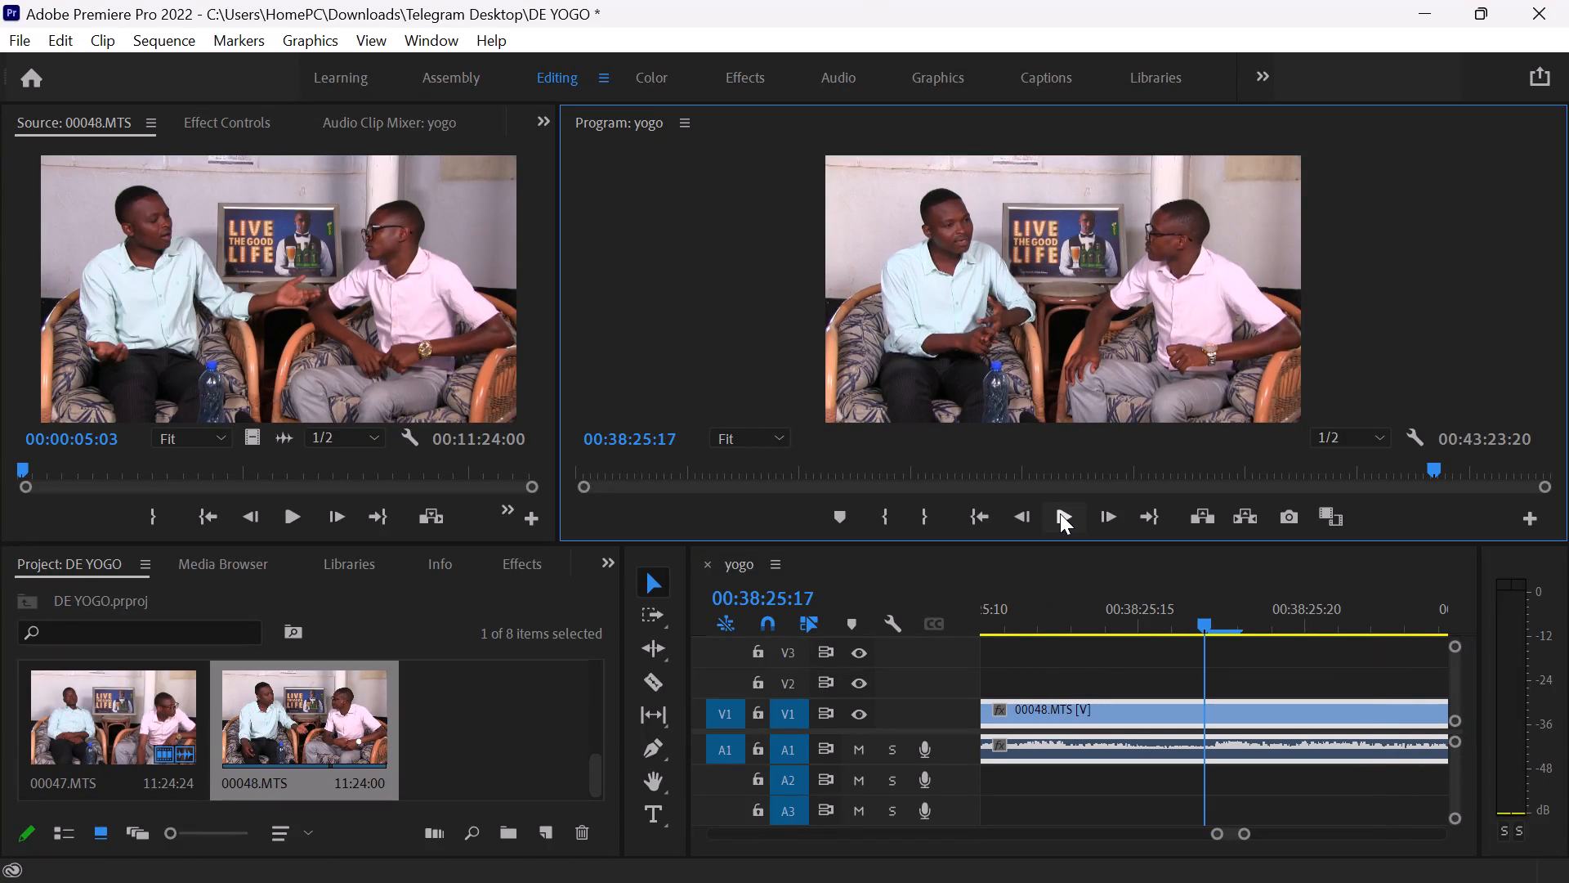
left_click(1060, 513)
left_click(1060, 513)
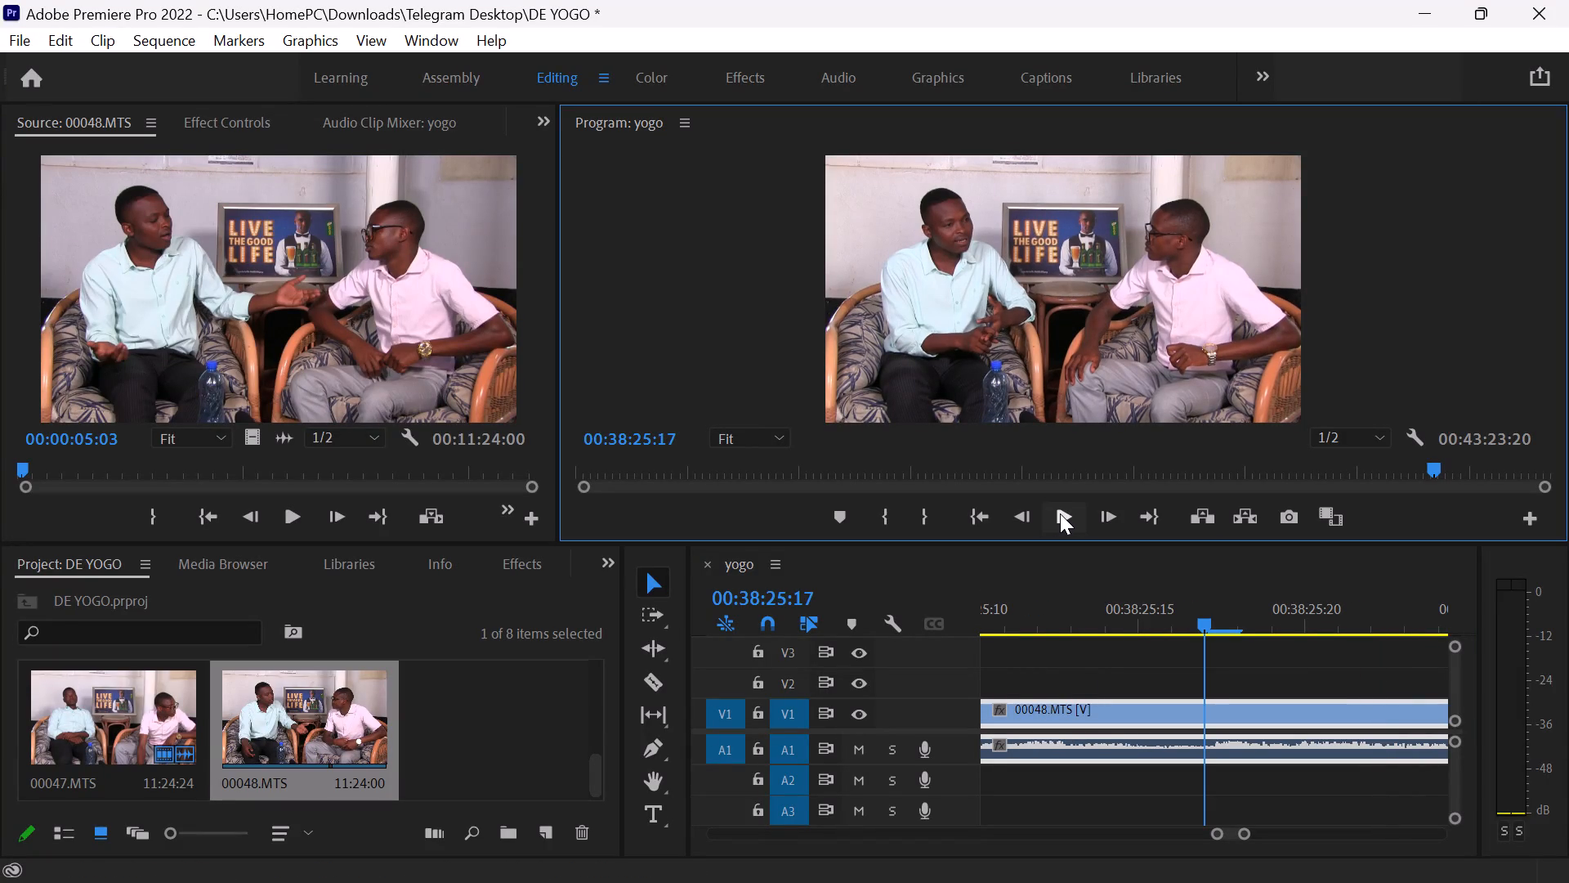
left_click(1060, 513)
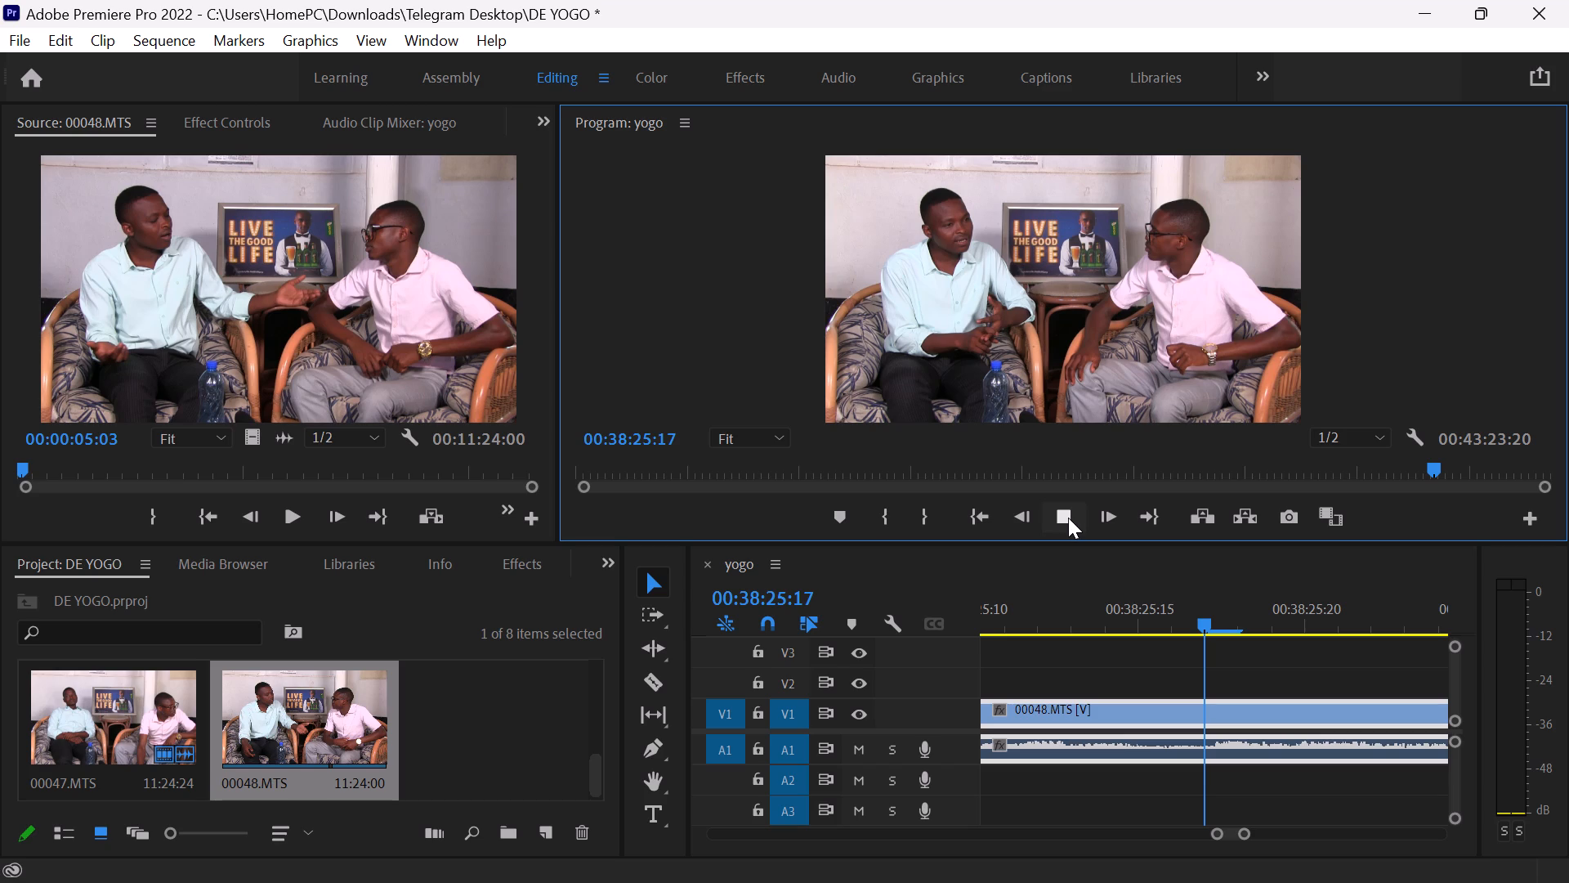
left_click(1068, 518)
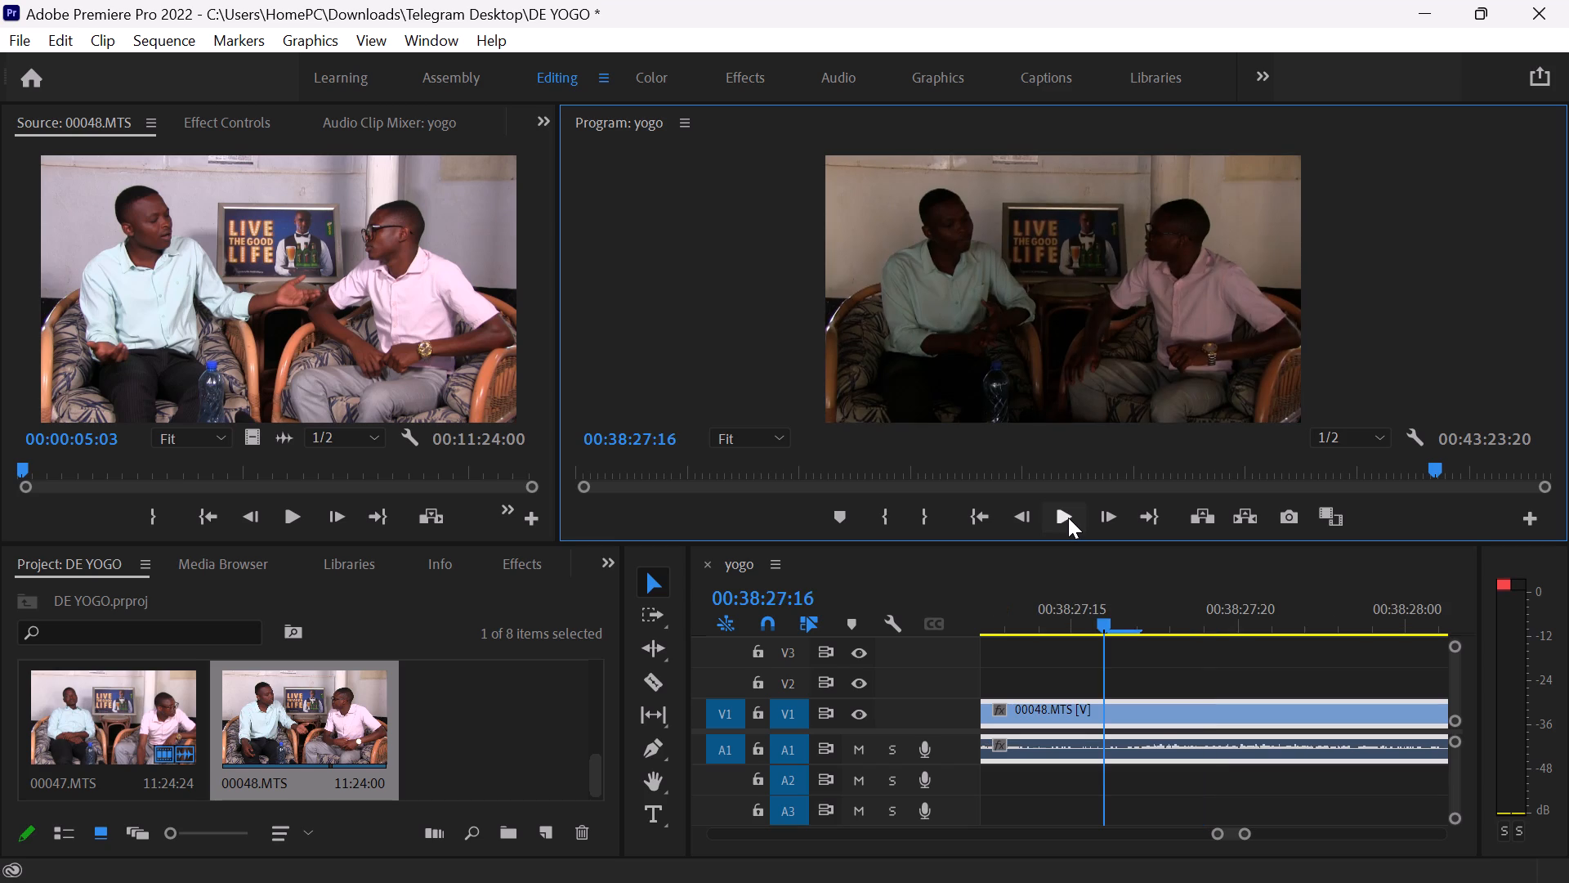
left_click(1068, 518)
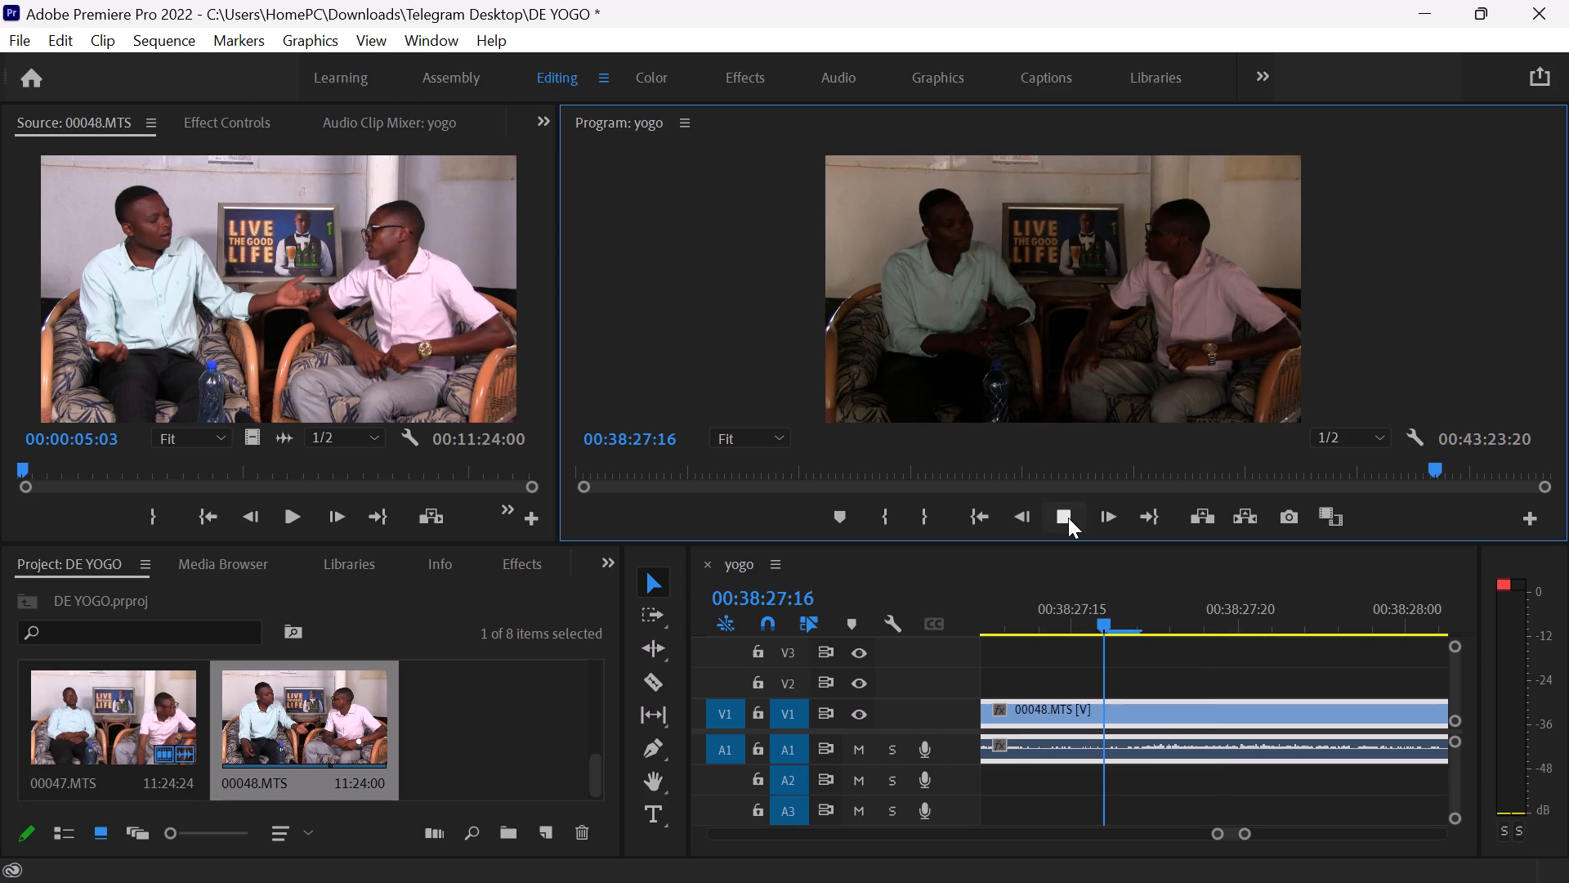